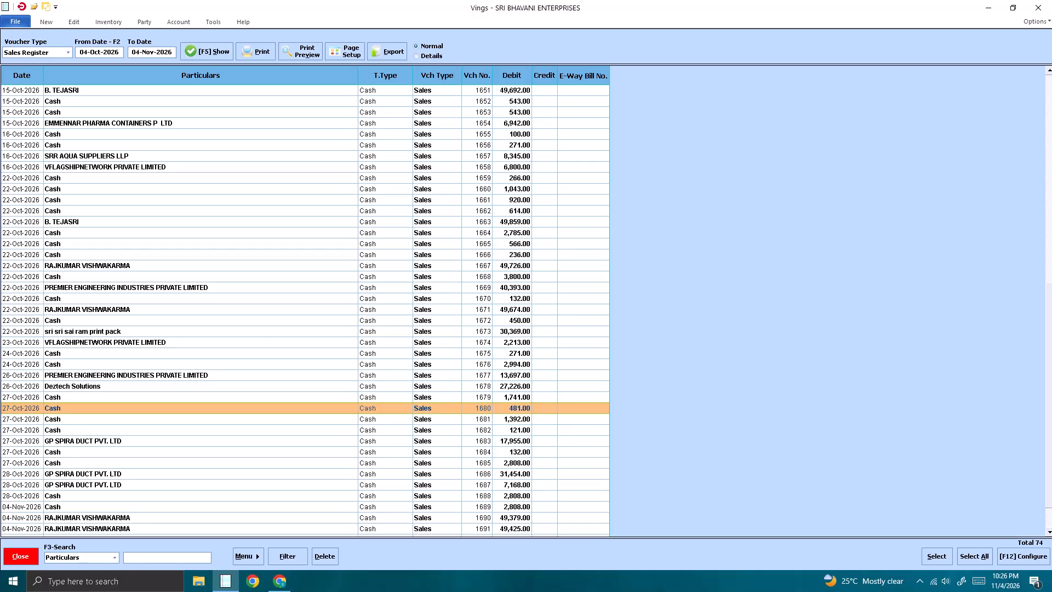
Switch to Google Chrome and pause the Bachelor "Adiye" lyric video playing on YouTube.
click(271, 587)
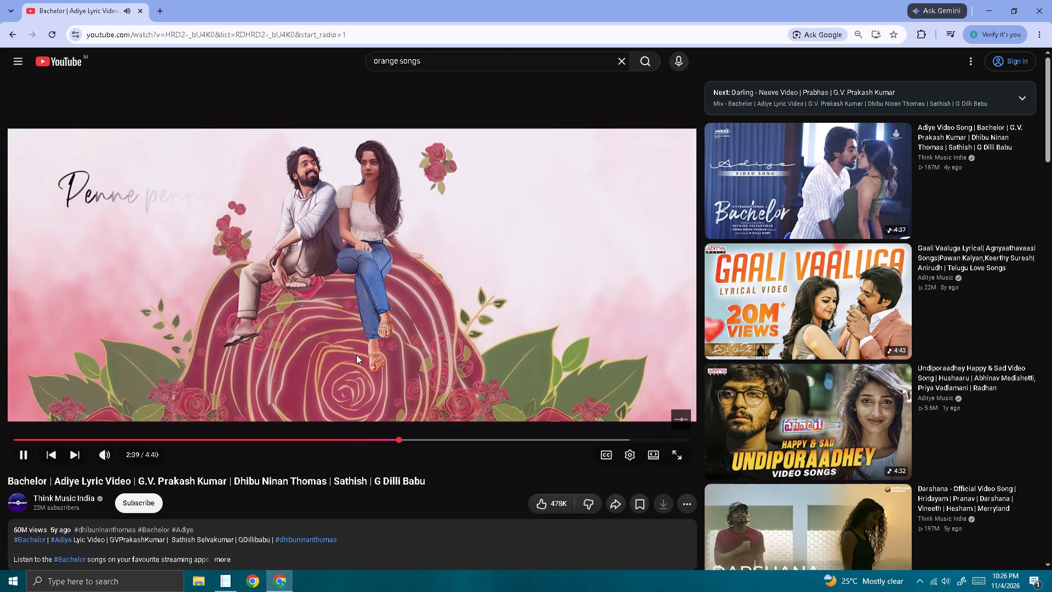
click(356, 355)
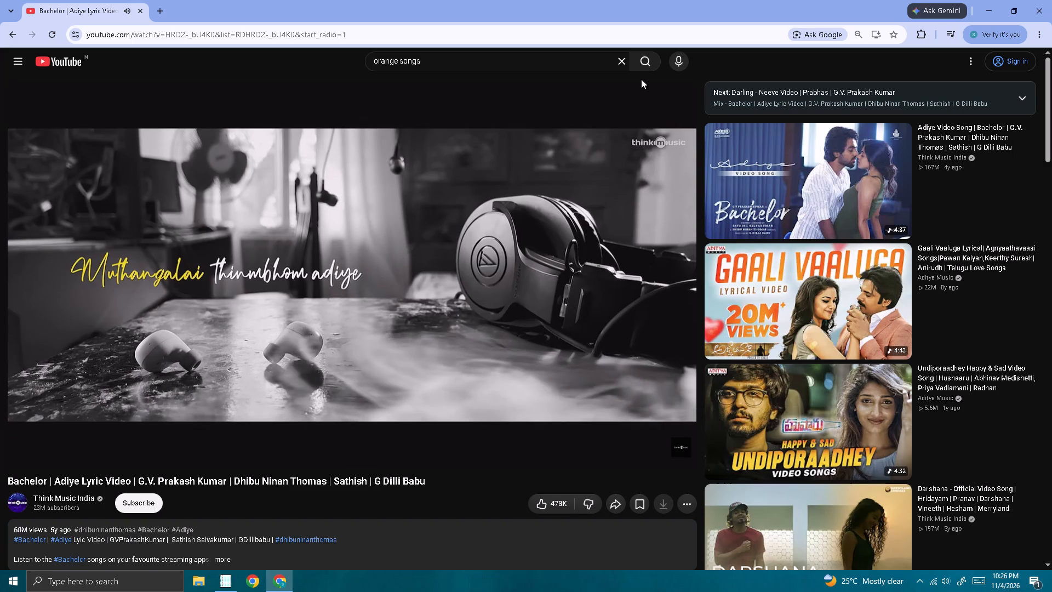
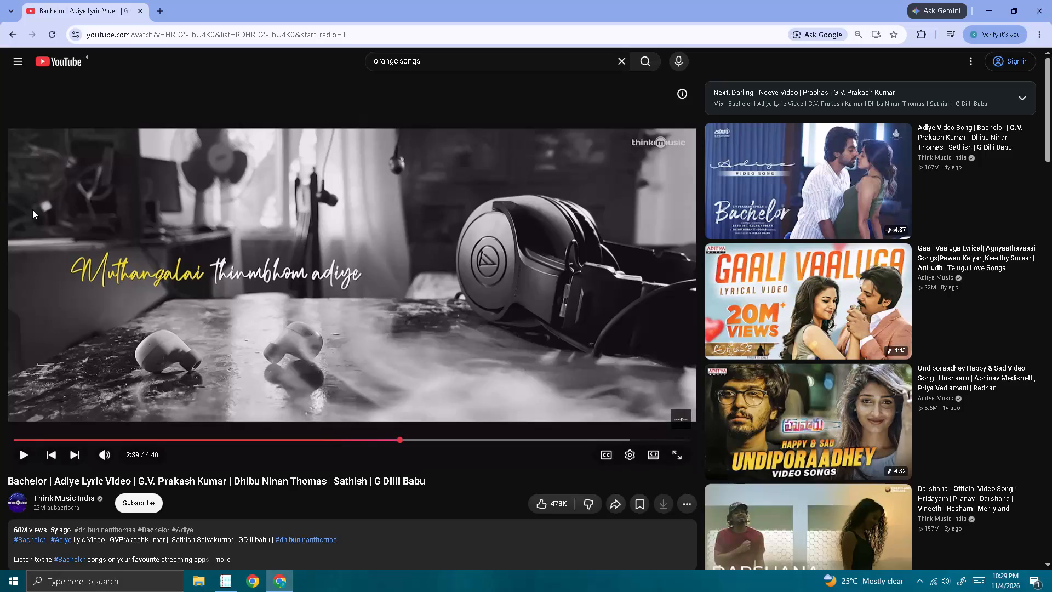
Switch to Vings and refresh the Sales Register for 04-Oct-2026 to 04-Nov-2026, showing its most recent vouchers.
click(218, 590)
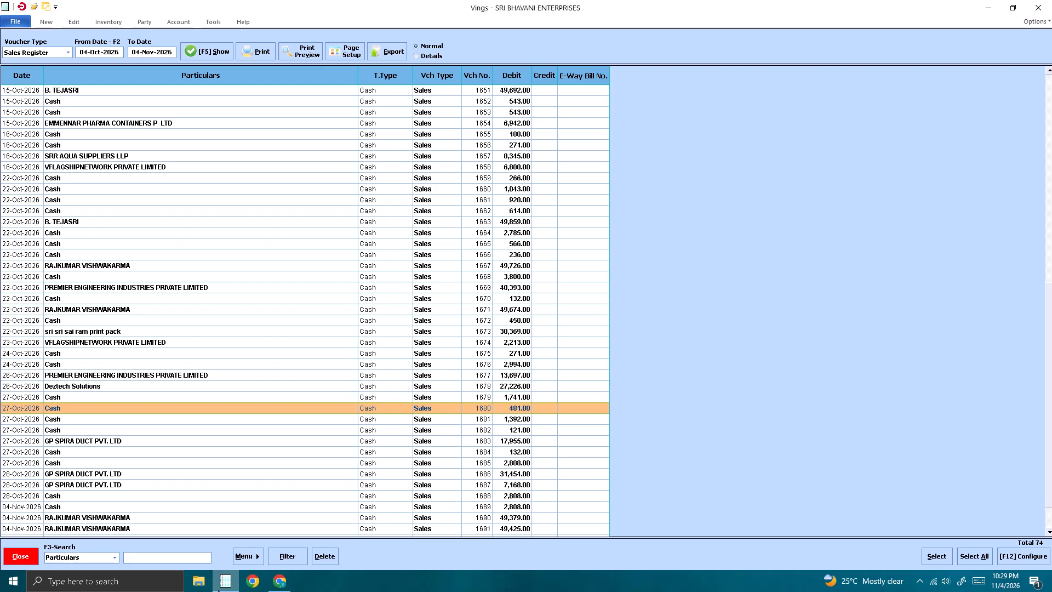
click(208, 49)
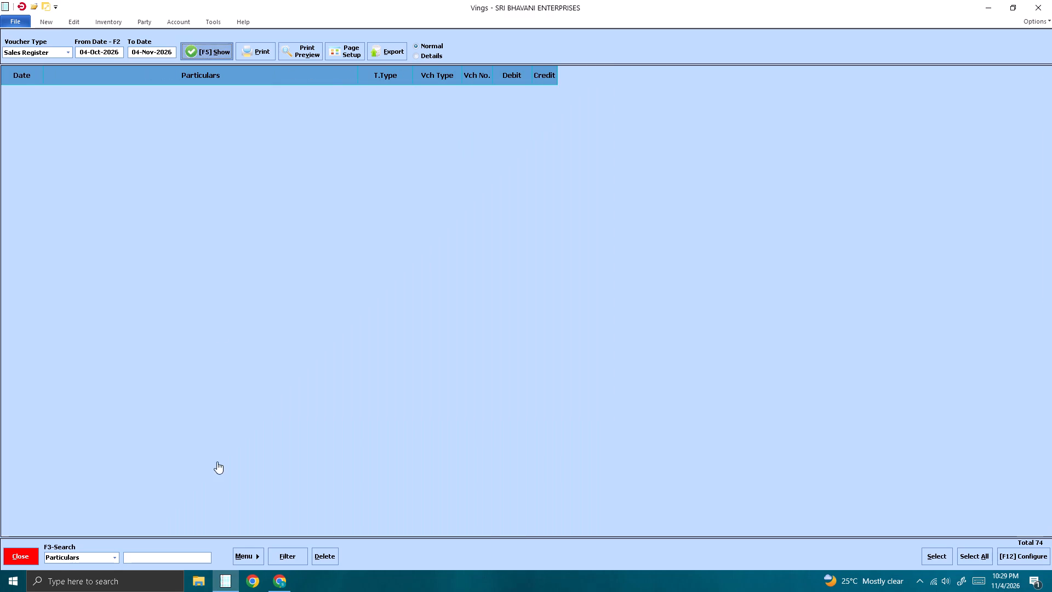
scroll(235, 395, down, 18)
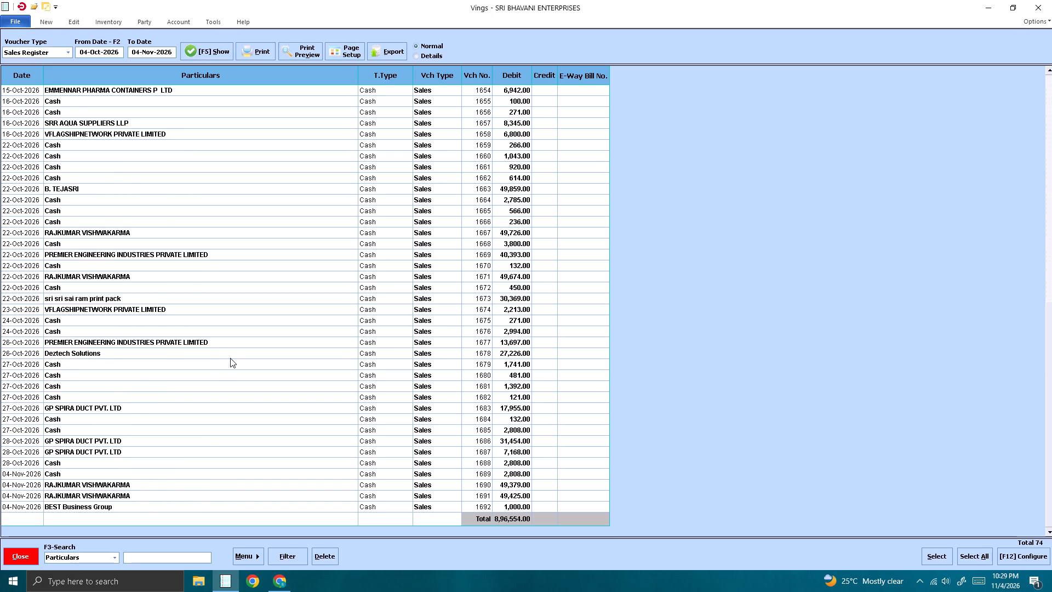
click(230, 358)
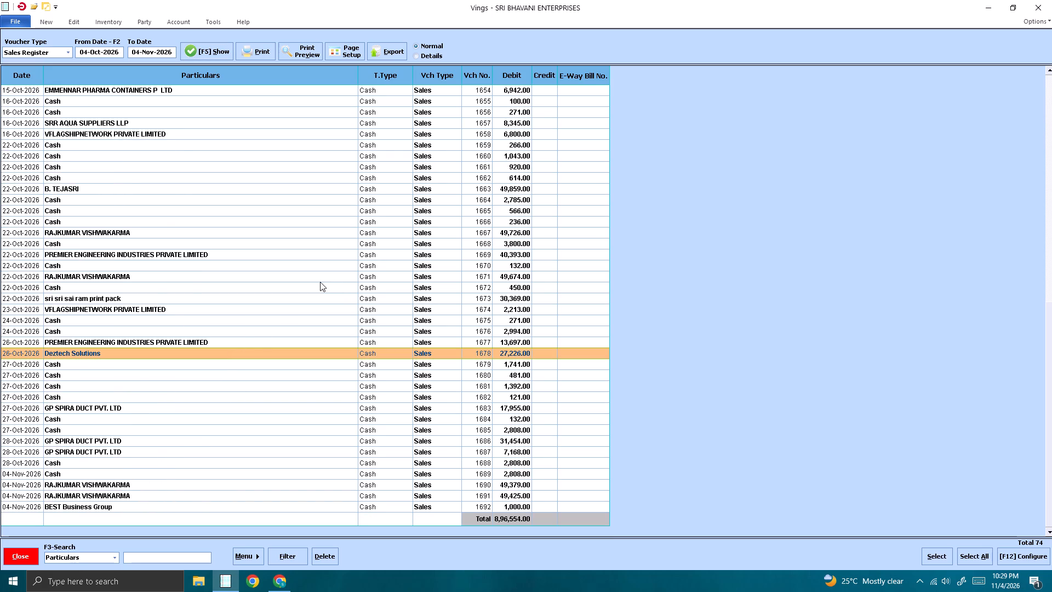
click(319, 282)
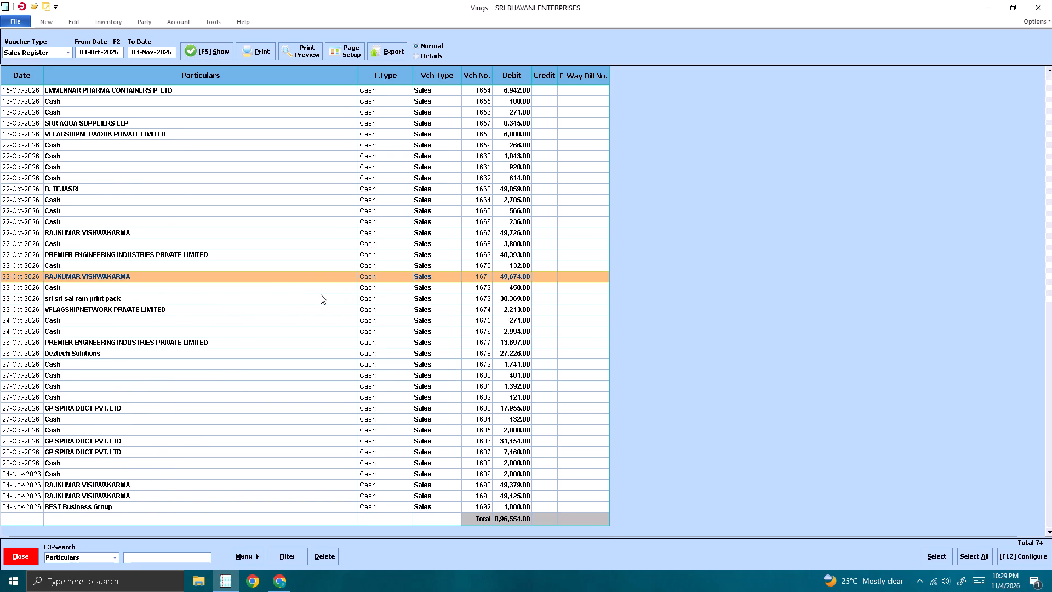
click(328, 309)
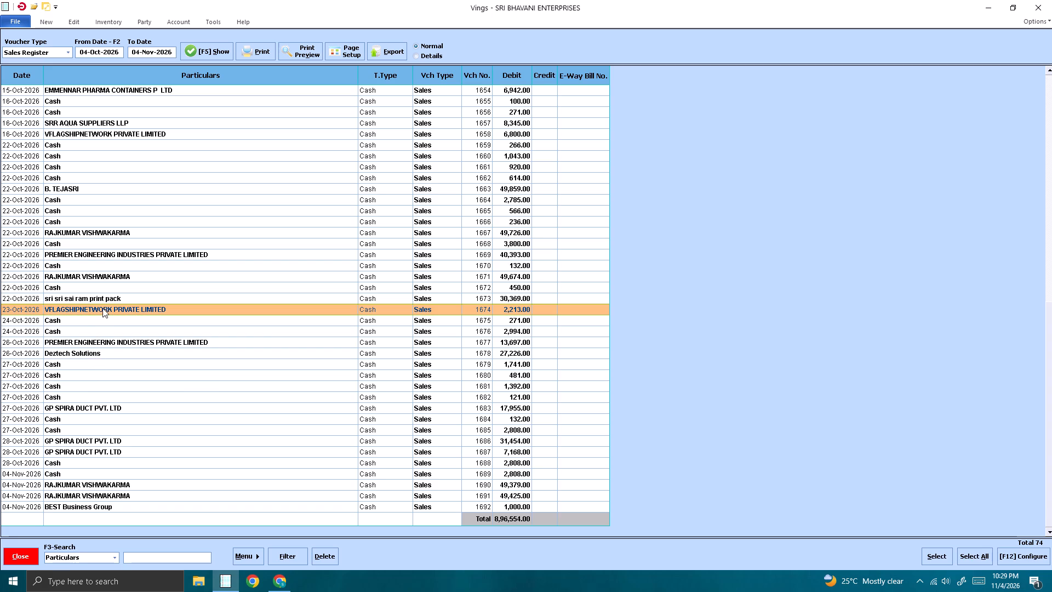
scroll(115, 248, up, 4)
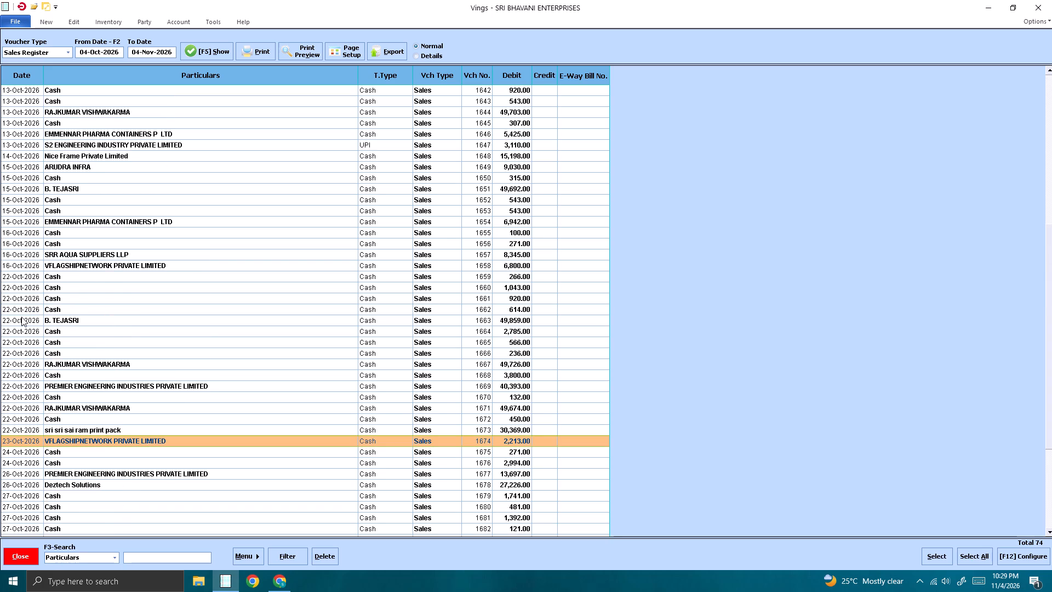
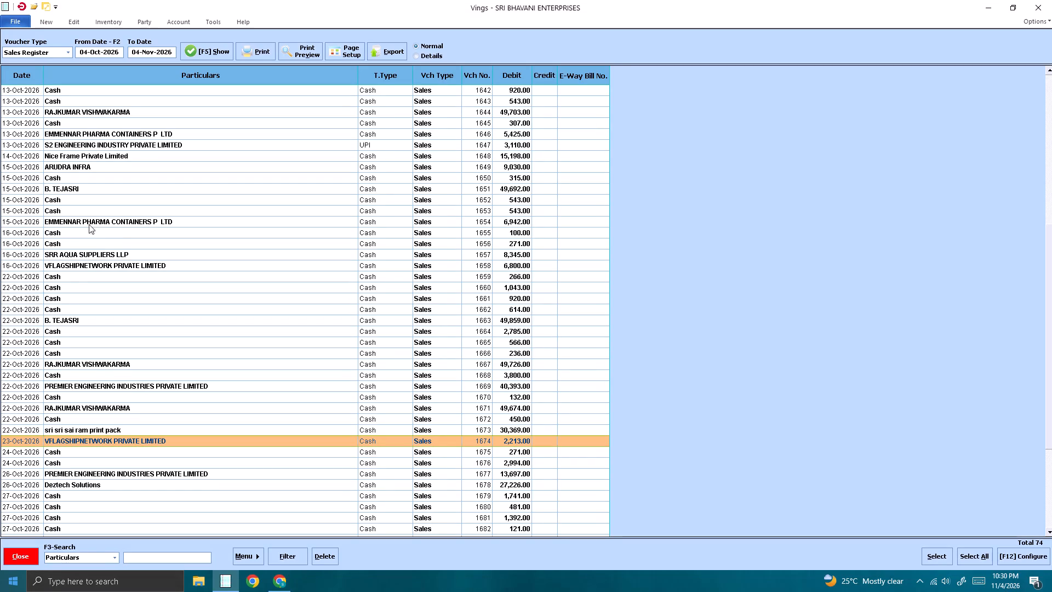
Open the cash sales voucher 1681 dated 27-Oct-2026 from the register.
scroll(64, 473, down, 2)
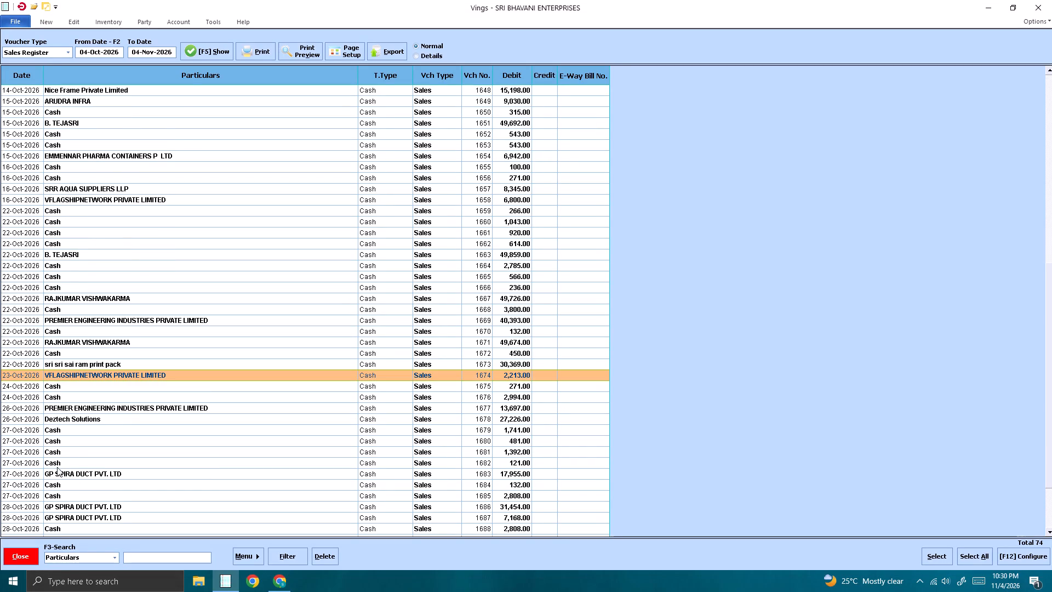
click(64, 446)
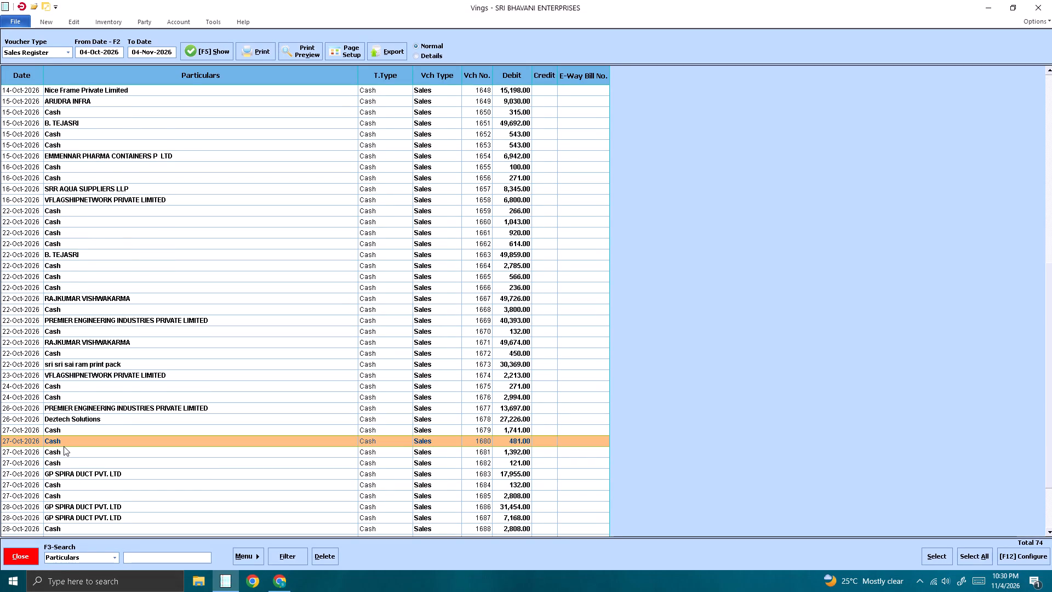
click(64, 452)
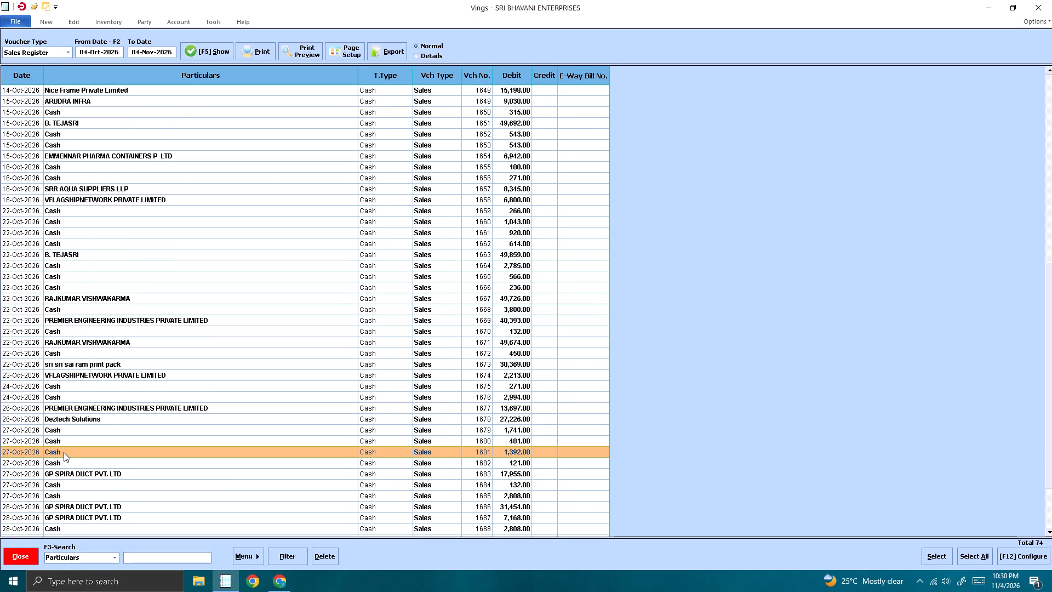
key(Return)
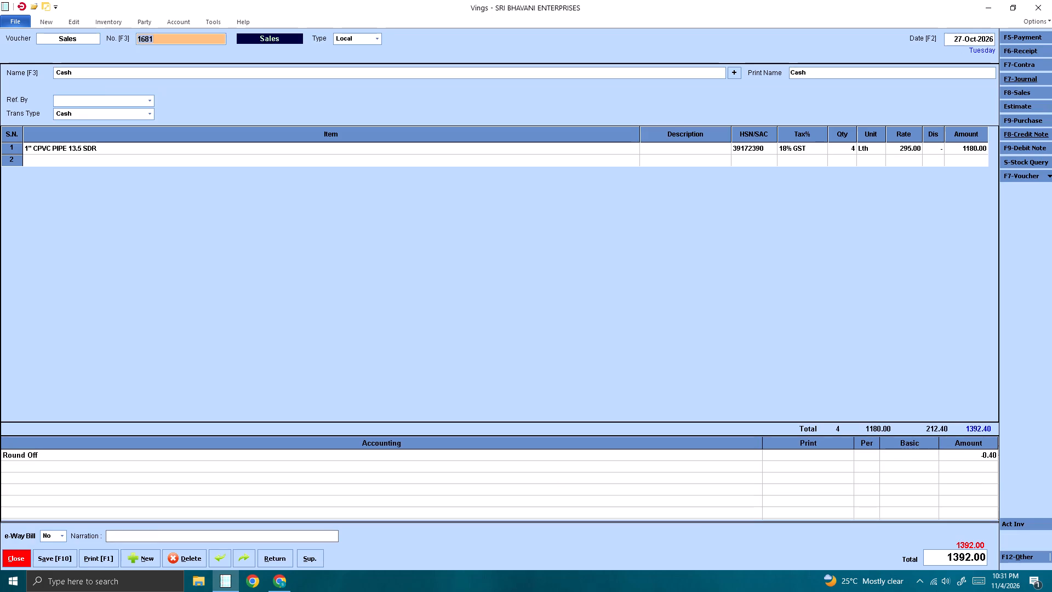
Replace the Cash party on the voucher with the customer found by searching for "raj".
click(96, 72)
text(raj)
key(Return)
key(Return)
key(Return)
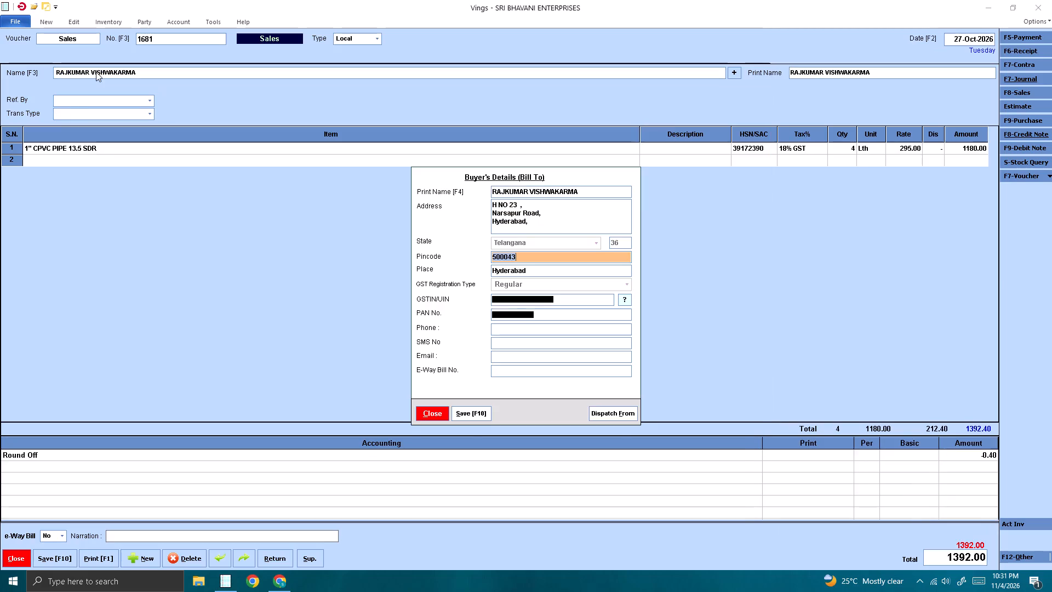
Accept the buyer's billing and delivery details without edits, and set the transaction type to Cash.
key(Return)
key(Return)
key(Return)
key(Return)
key(Return)
key(Return)
key(Tab)
key(Return)
key(Return)
key(Tab)
key(Return)
key(Tab)
key(Return)
key(Tab)
key(Return)
key(Tab)
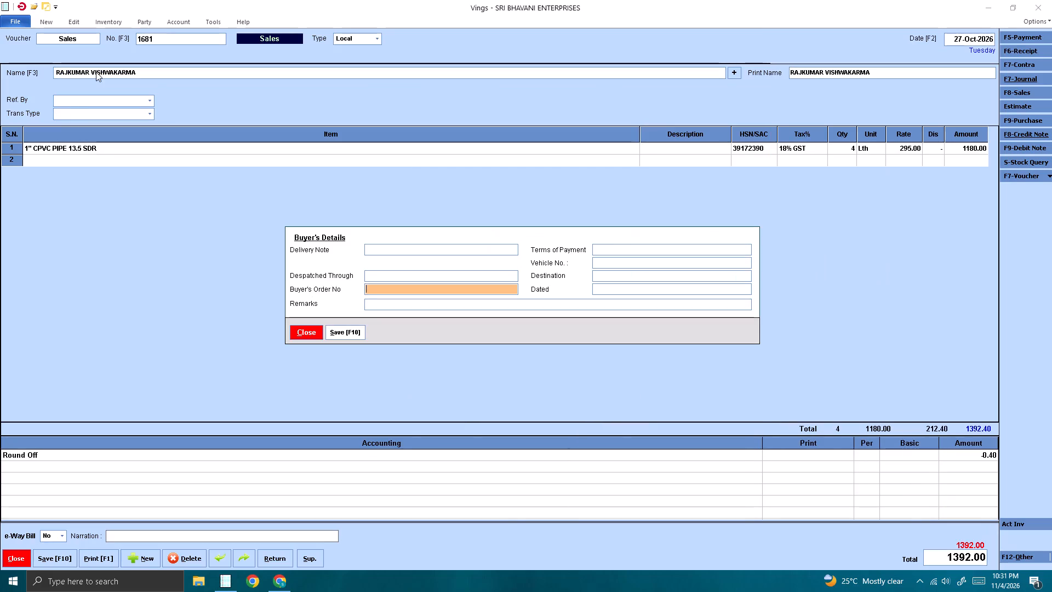
key(Tab)
key(Return)
key(Tab)
key(Return)
key(Return)
key(Return)
key(Return)
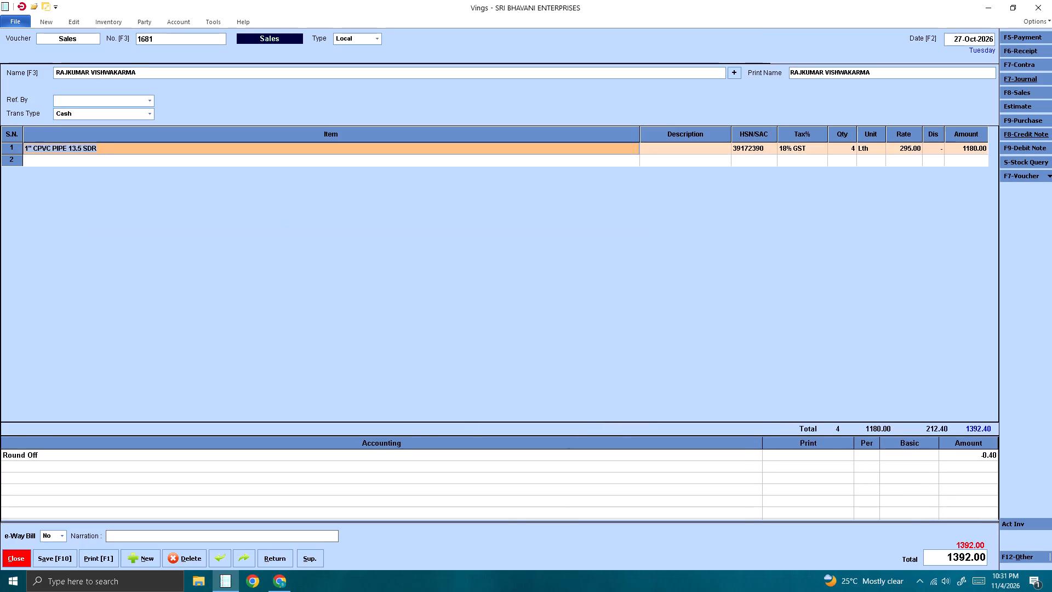
Replace the first row's item name with Ultratech Tilefixo CT.
key(Delete)
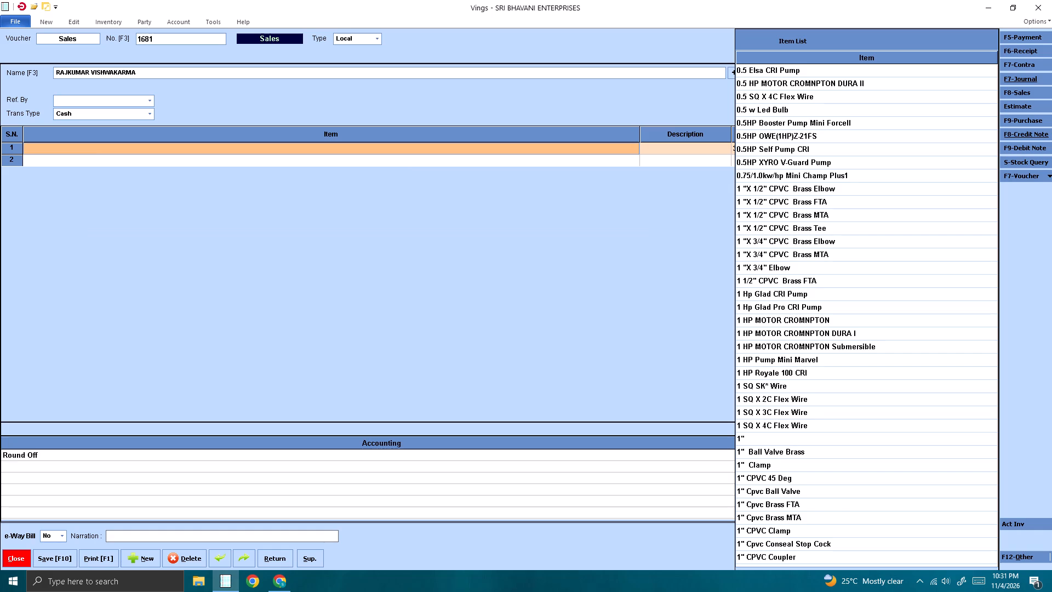
text(ultra)
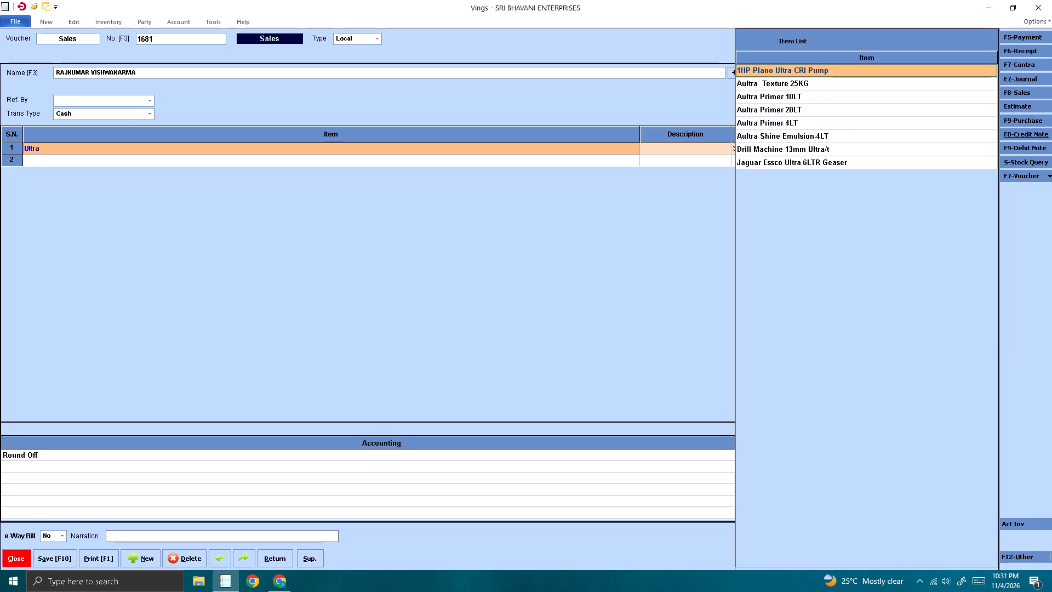
text(tech)
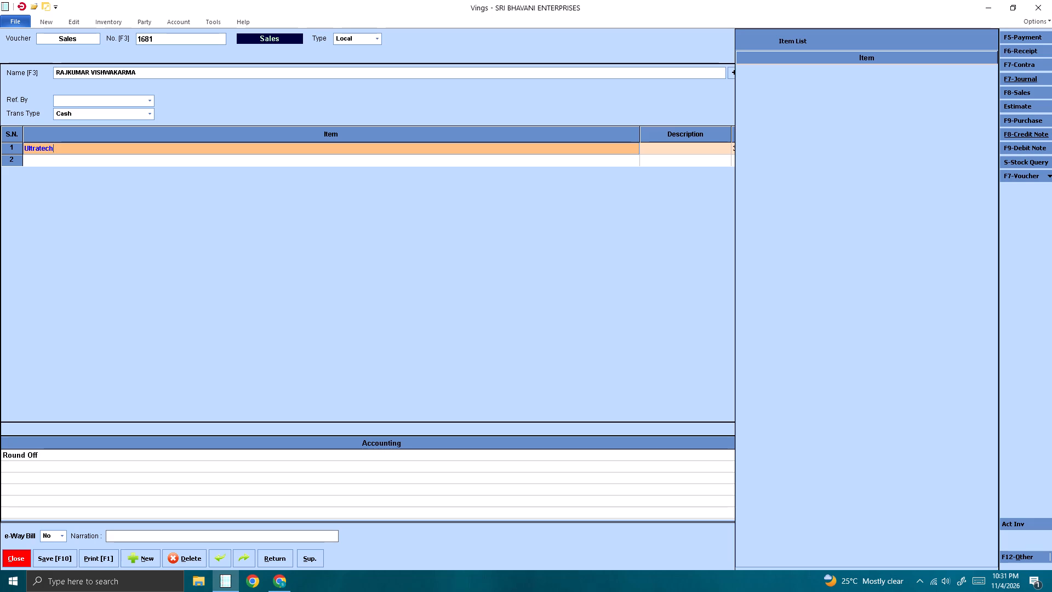
key(space)
text(tile)
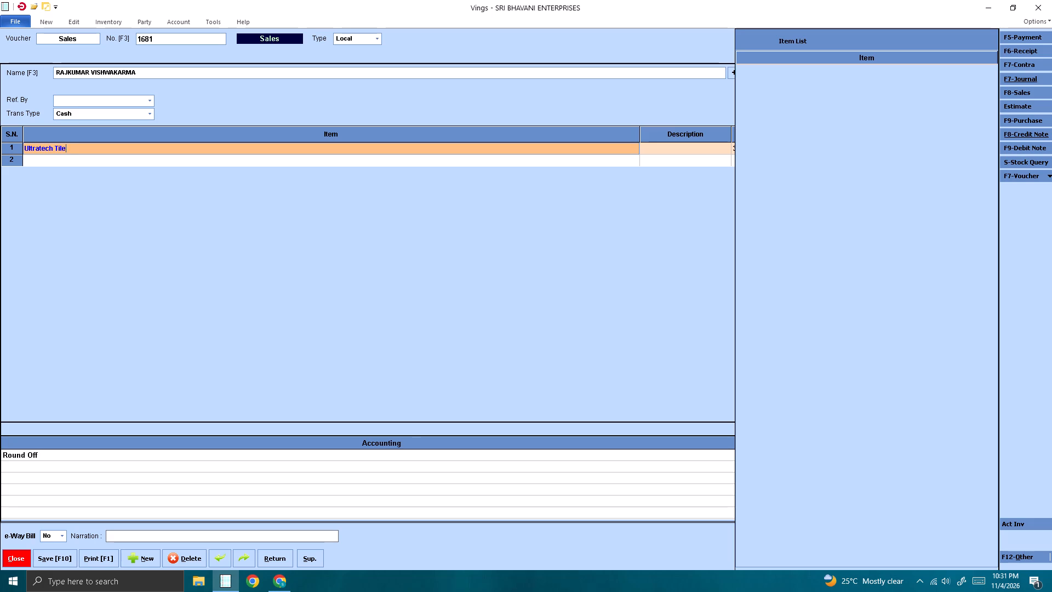
text(fixo)
key(space)
text(ct)
key(BackSpace)
key(shift+t)
key(Return)
key(Return)
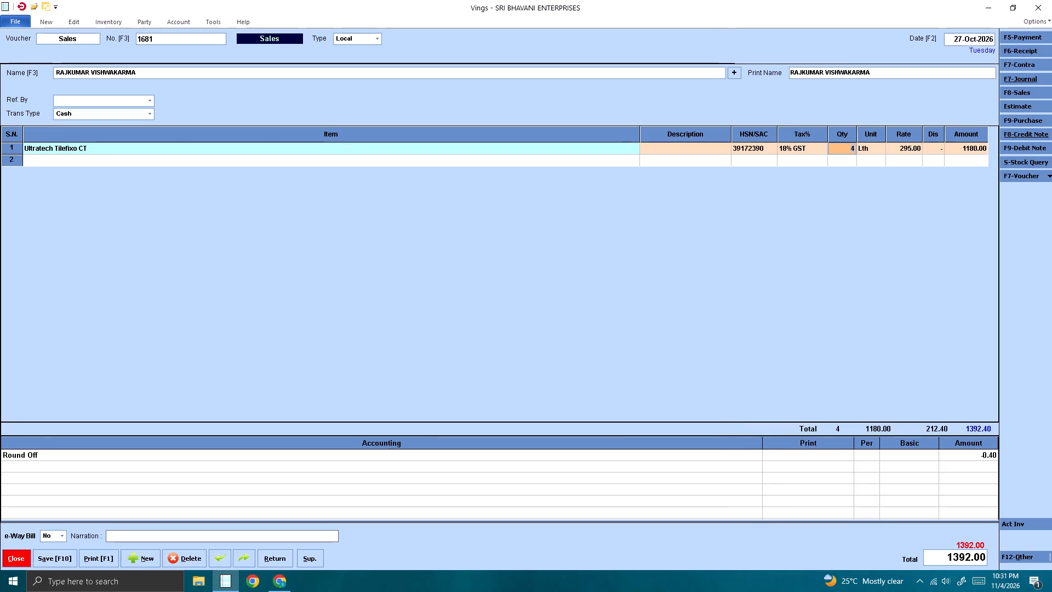
Set the first item's quantity to 10 and its rate to 240.
text(10)
key(Return)
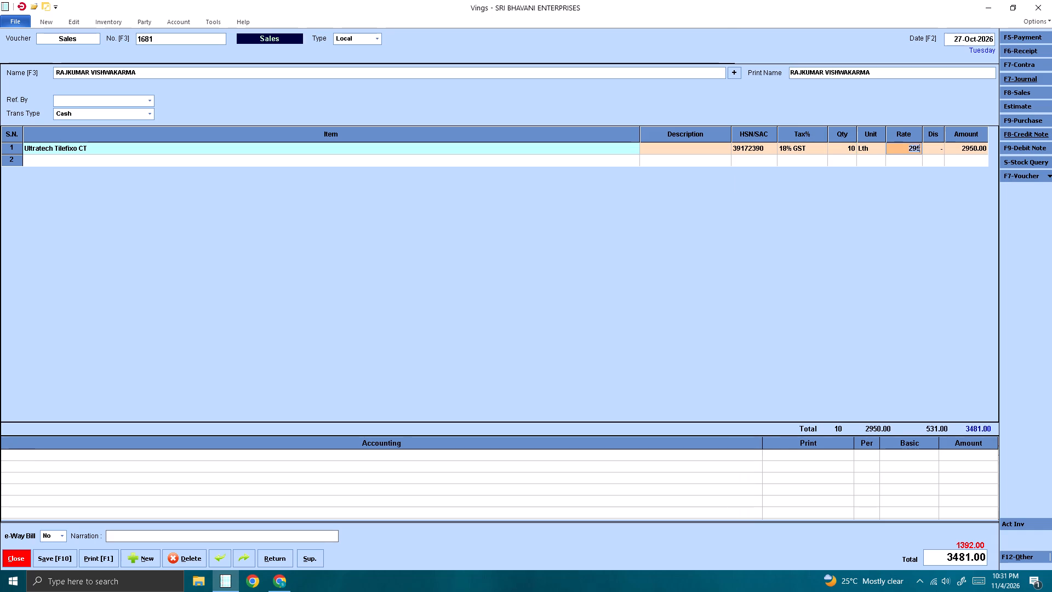
text(240)
key(Return)
key(Return)
key(Return)
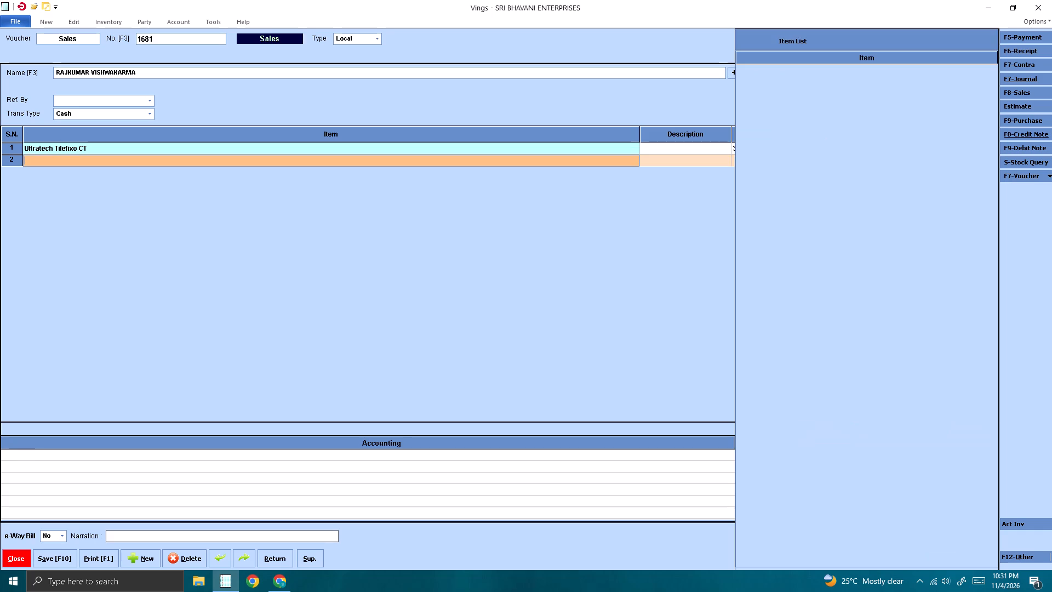
Add Ultratech Tilefixo VT as the second item and enter 3917 as its HSN/SAC code.
key(u)
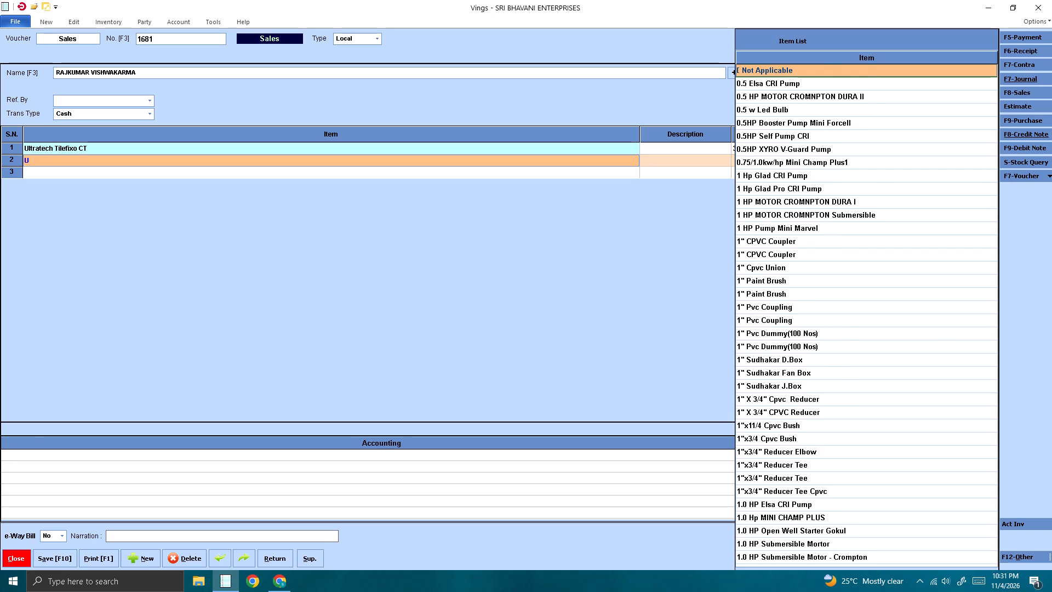
text(lt)
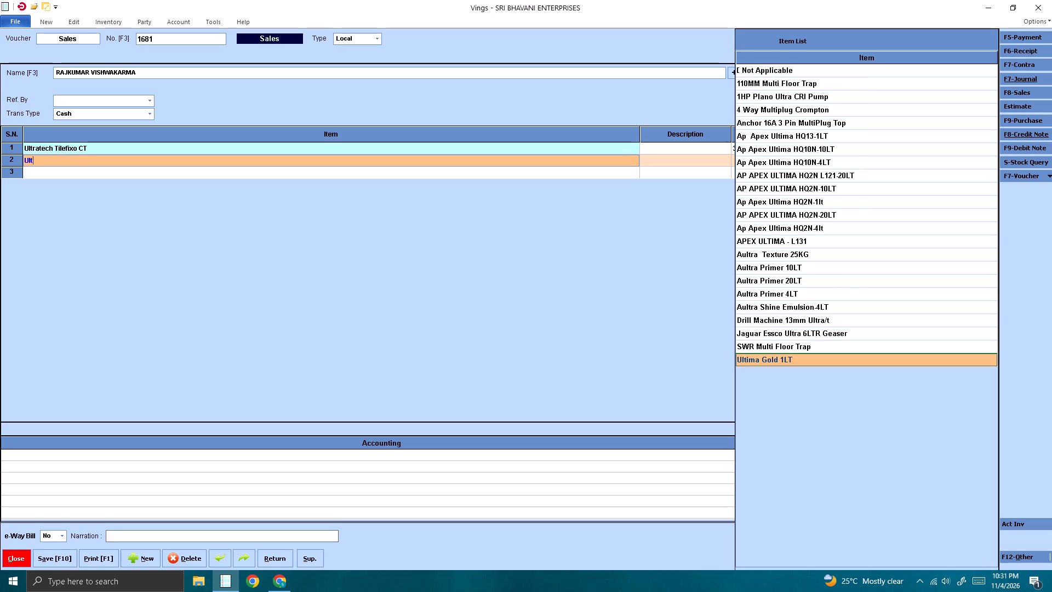
text(ra)
text(tech)
key(space)
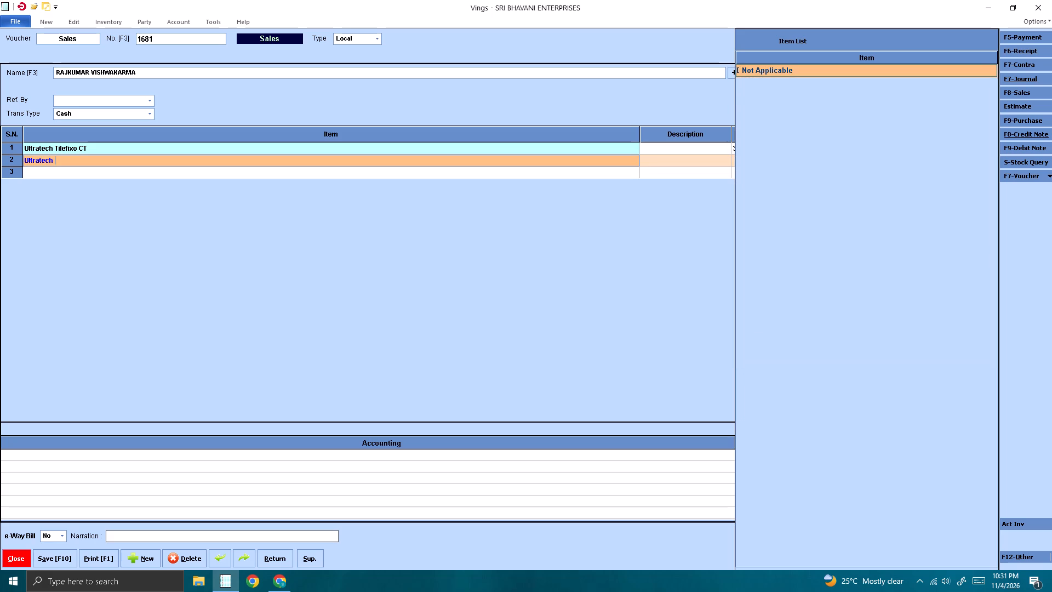
text(yi)
key(e)
key(BackSpace)
key(BackSpace)
key(BackSpace)
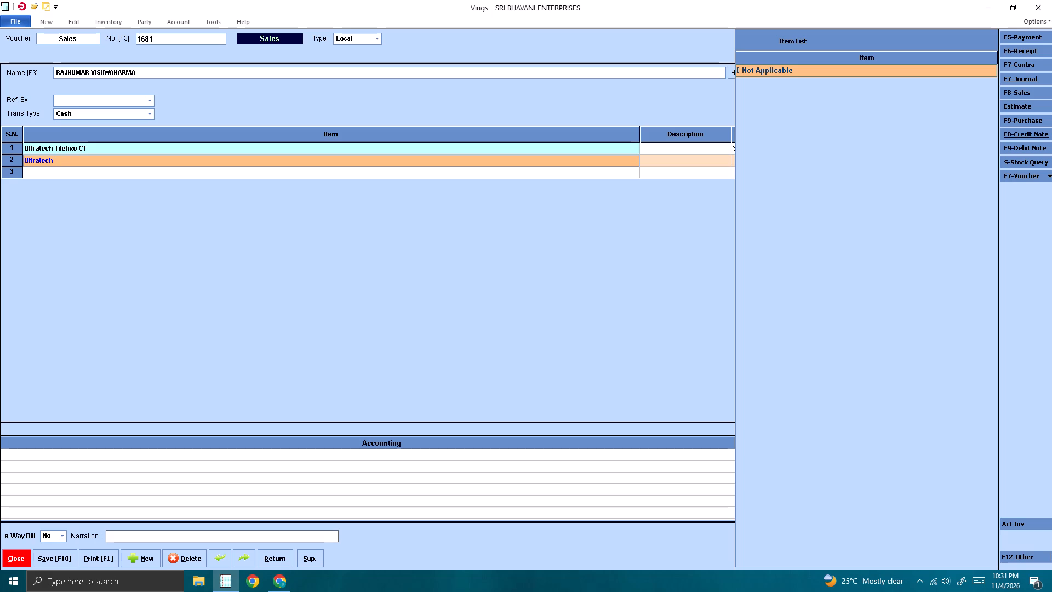
text(tilef)
text(ixo)
key(space)
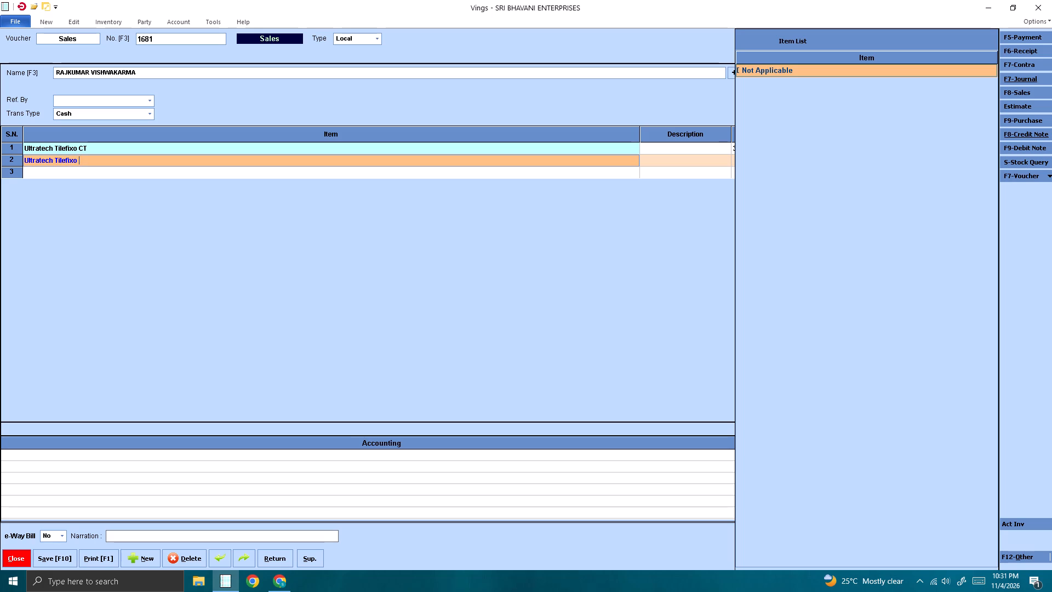
text(VT)
key(Return)
key(Return)
text(39)
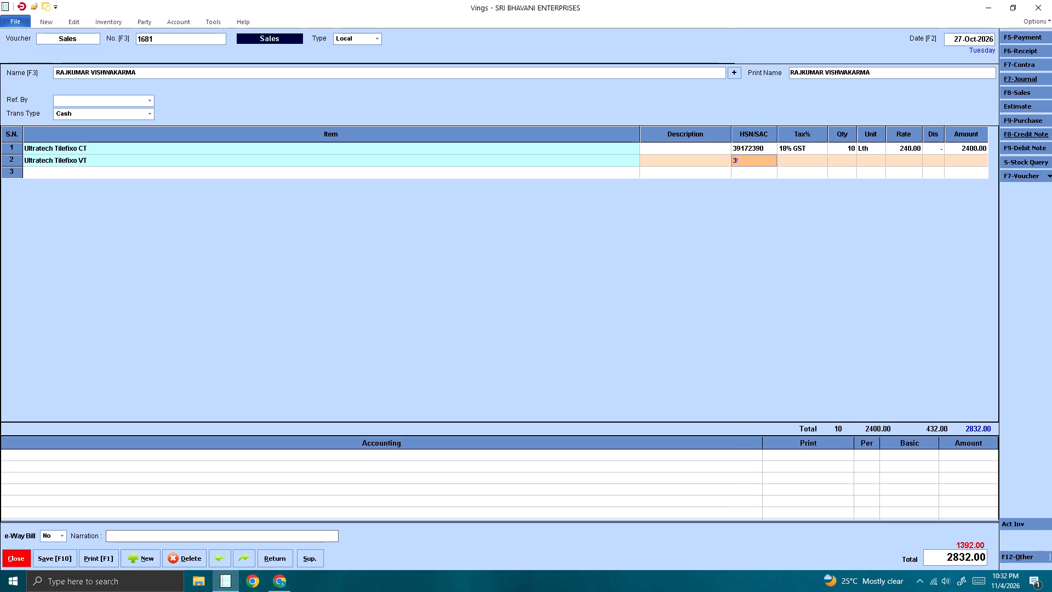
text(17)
Change the HSN/SAC code of Ultratech Tilefixo CT to 38245090.
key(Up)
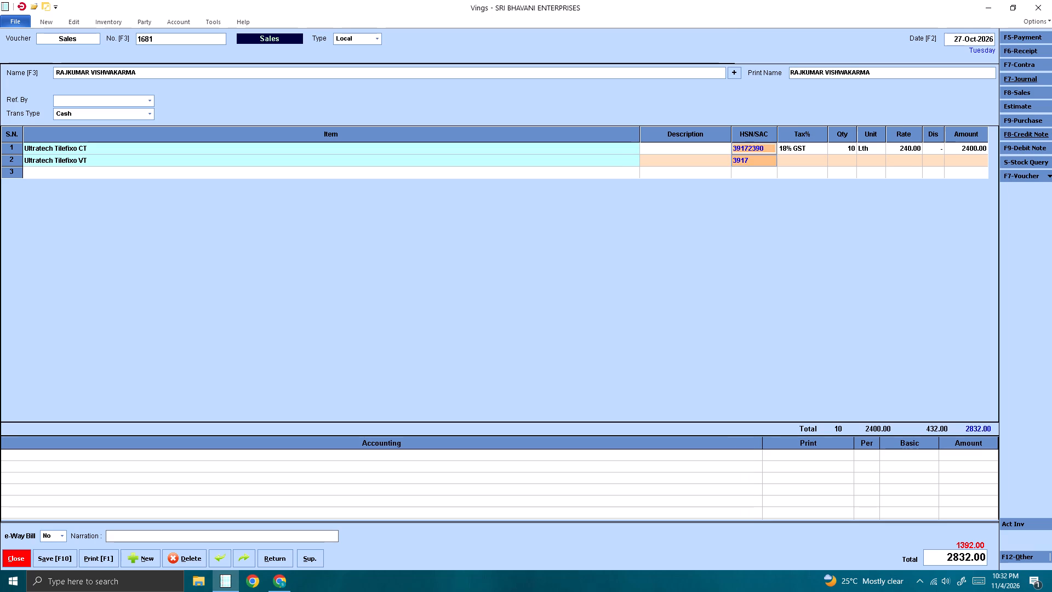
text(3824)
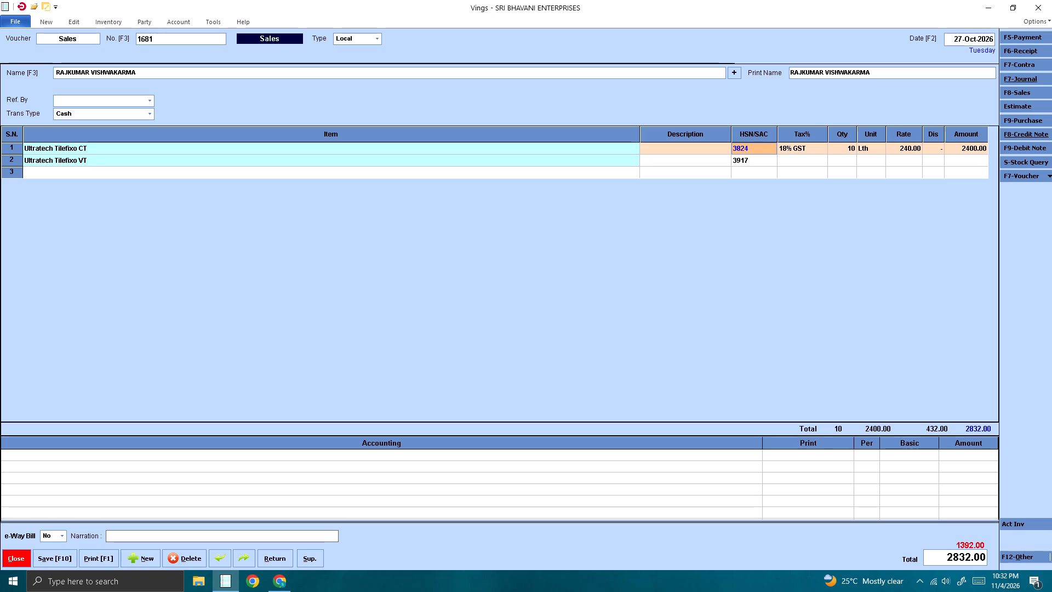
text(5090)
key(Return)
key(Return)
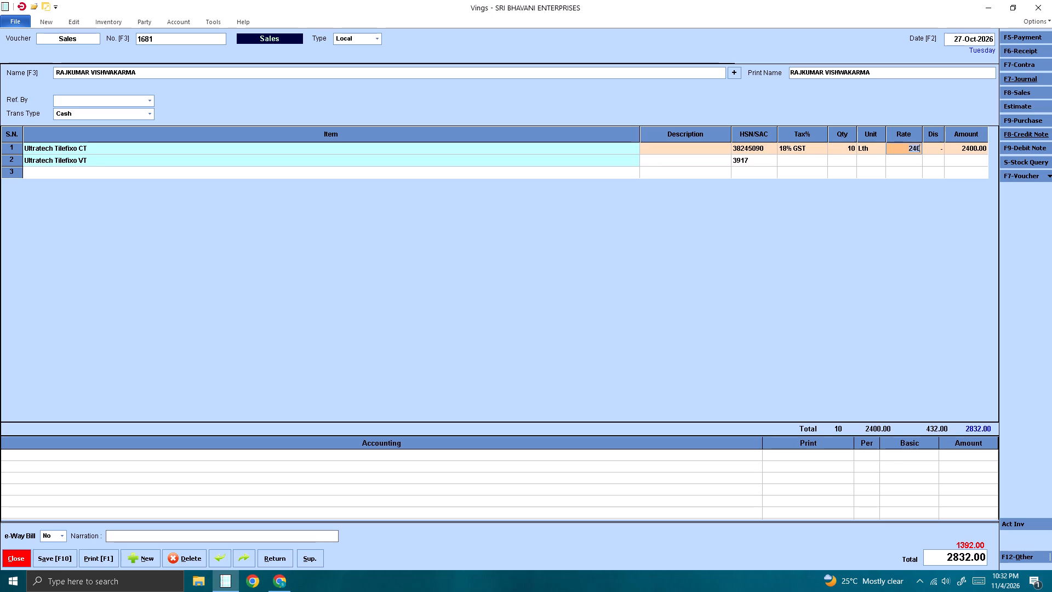
Set the unit of Ultratech Tilefixo CT to Nos.
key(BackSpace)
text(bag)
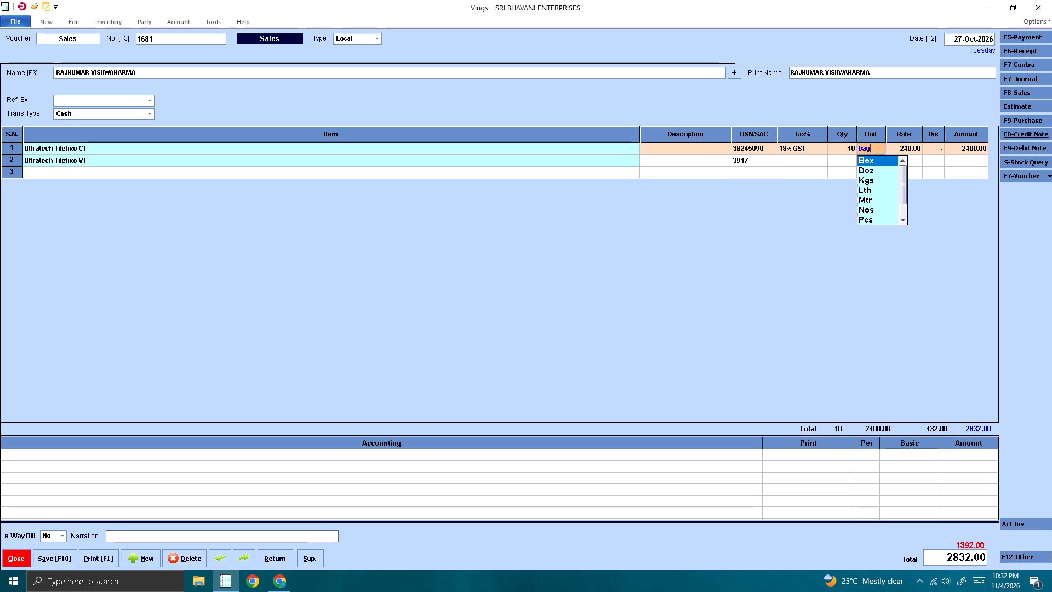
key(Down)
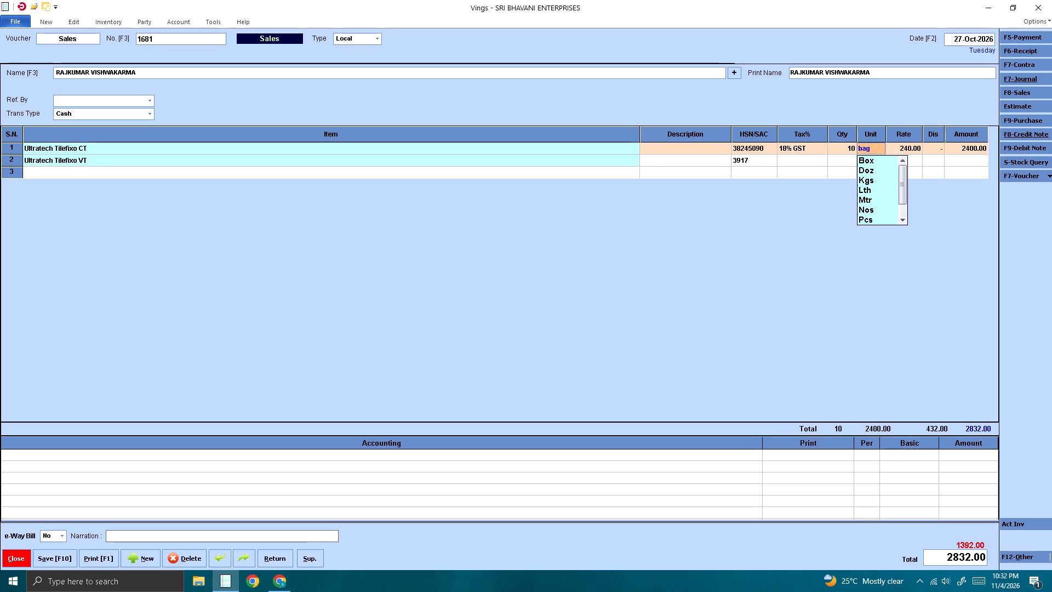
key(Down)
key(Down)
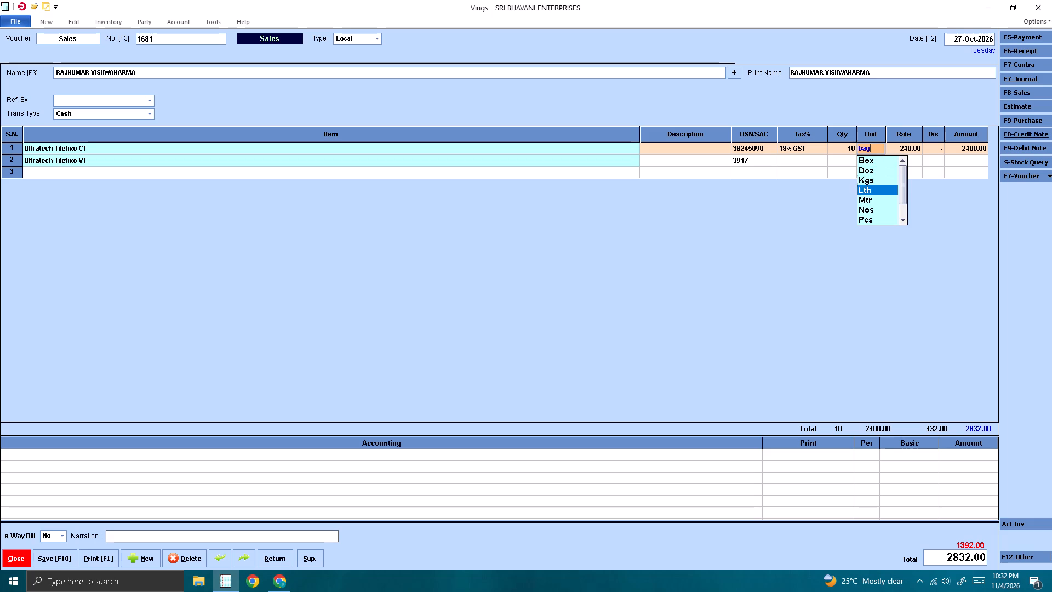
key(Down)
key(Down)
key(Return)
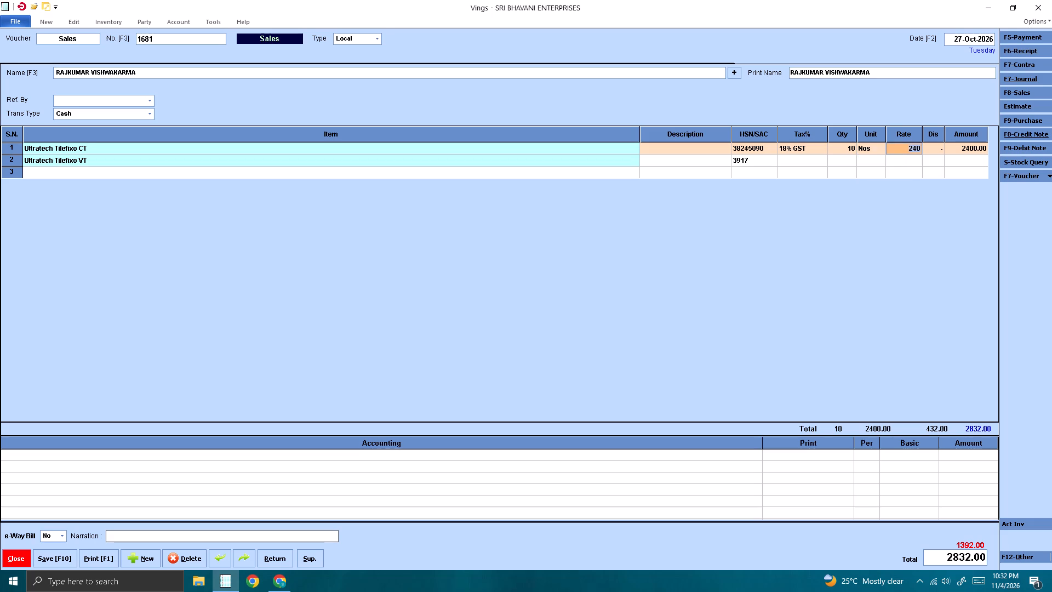
Append -20KG to the names of both items, Ultratech Tilefixo CT and Ultratech Tilefixo VT.
double_click(93, 151)
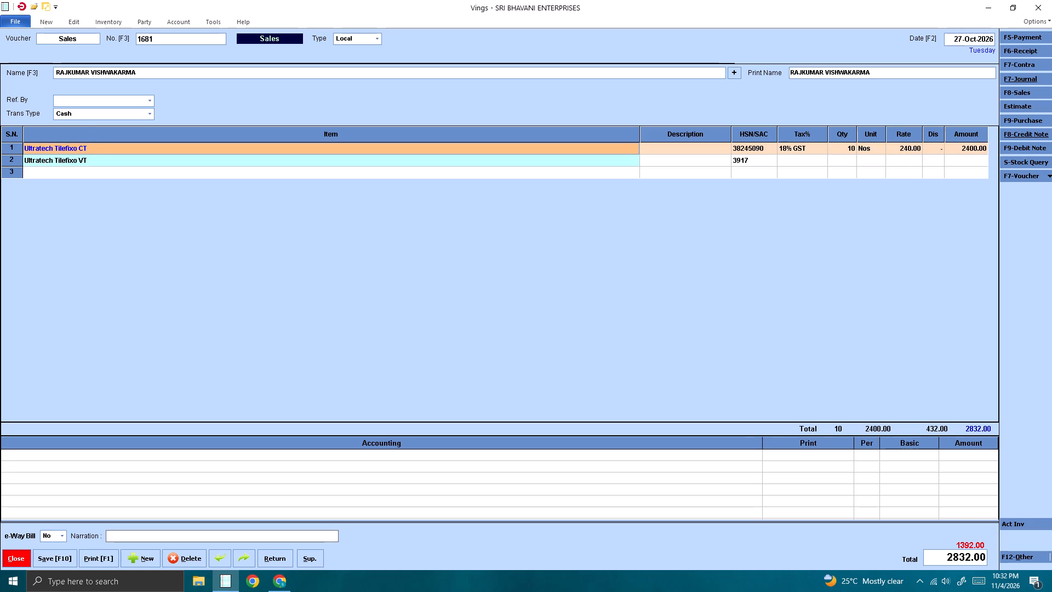
key(minus)
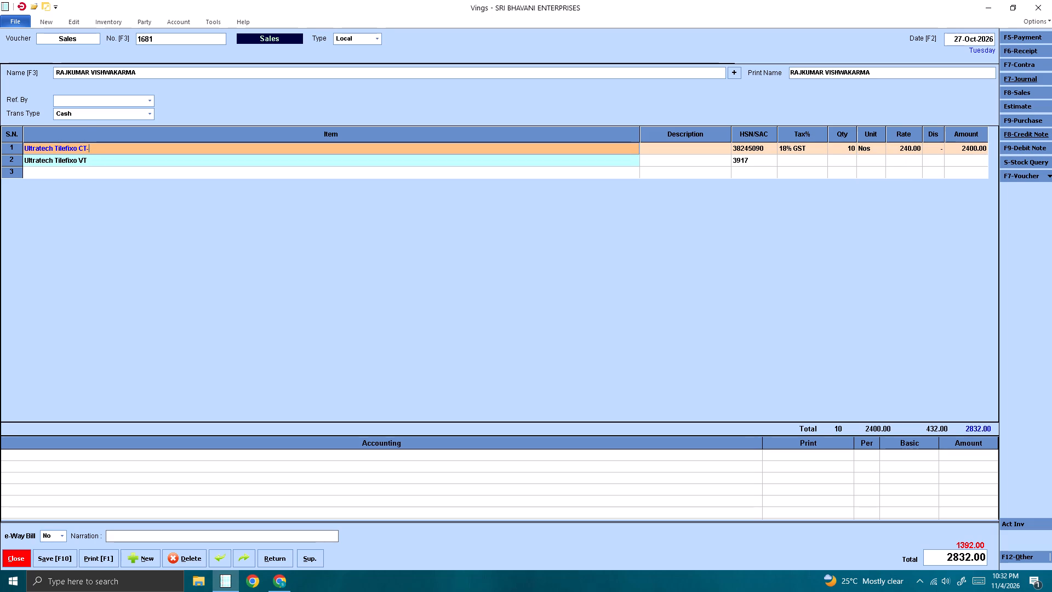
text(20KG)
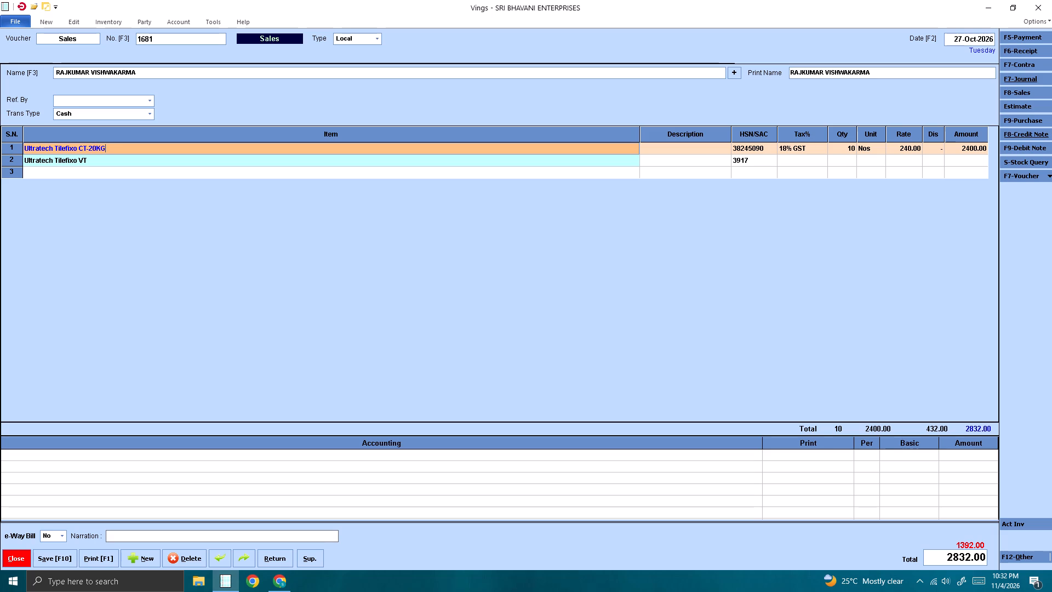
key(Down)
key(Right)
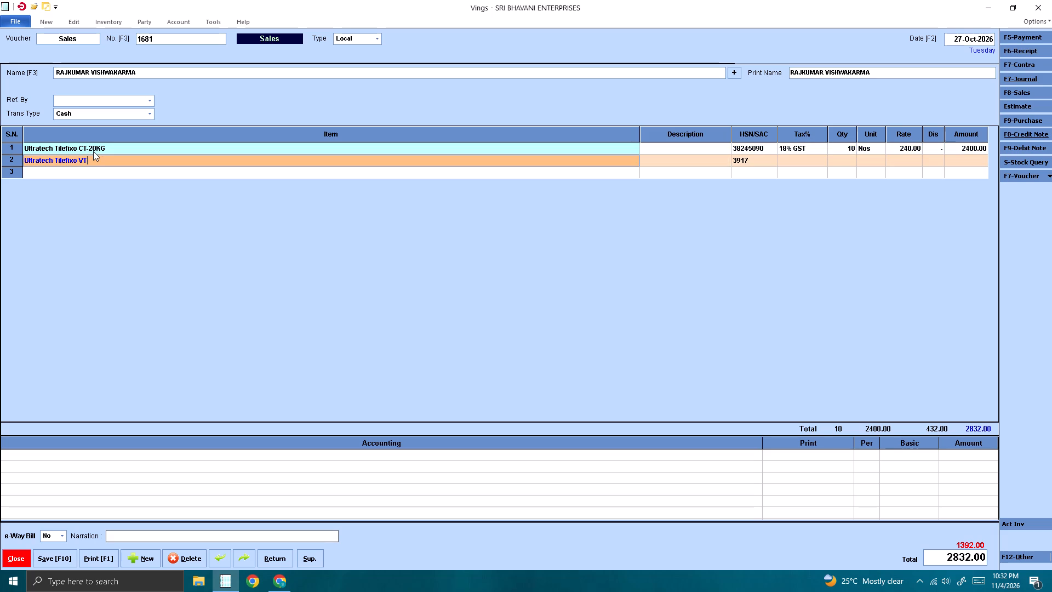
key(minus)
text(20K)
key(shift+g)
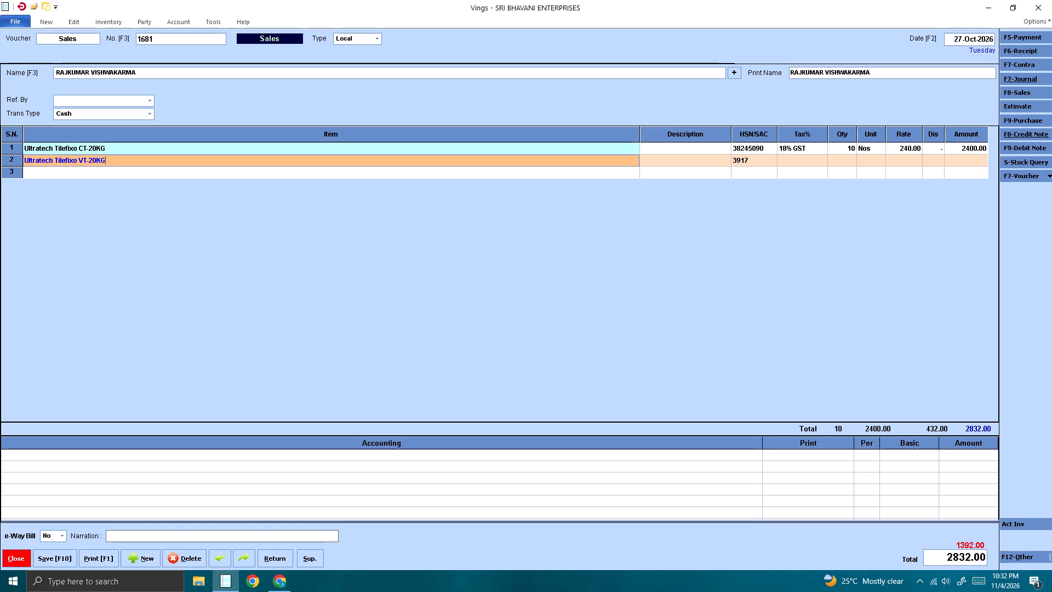
Change the HSN/SAC code of Ultratech Tilefixo VT-20KG to 38245090.
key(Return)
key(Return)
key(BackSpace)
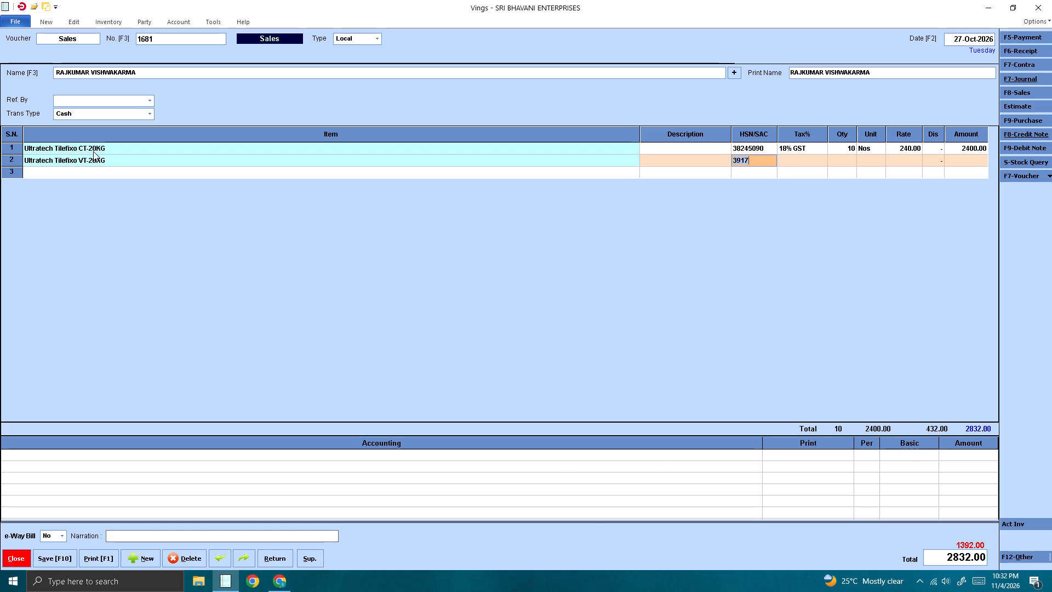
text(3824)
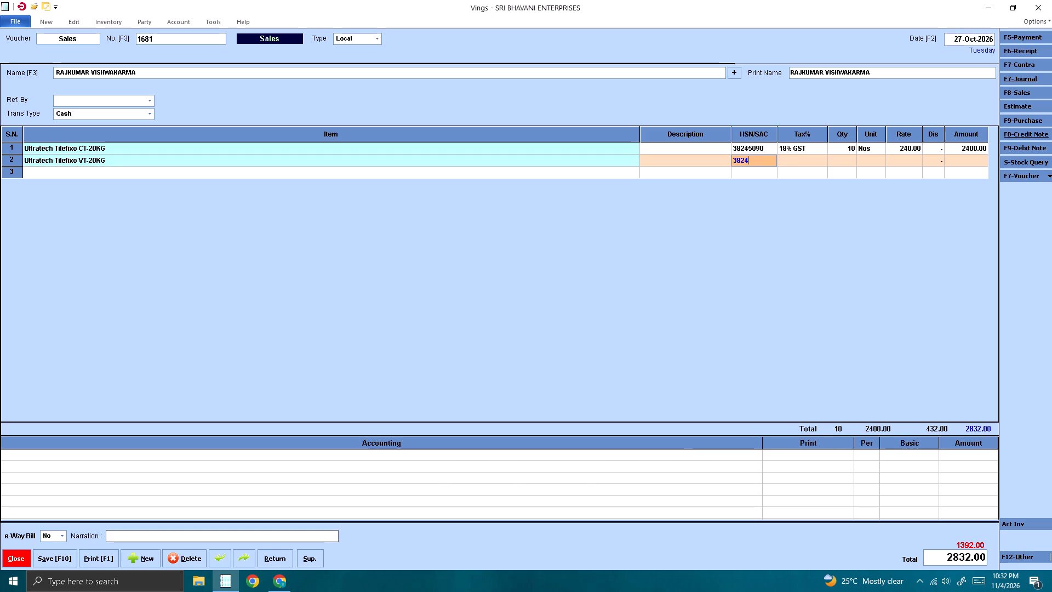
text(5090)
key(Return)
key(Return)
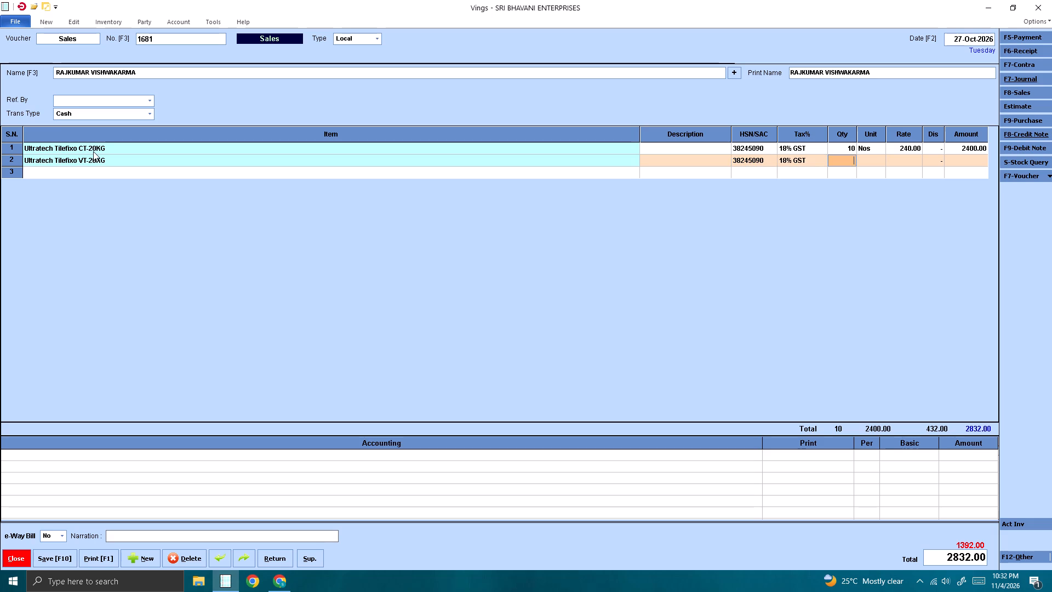
Complete the Ultratech Tilefixo VT-20KG line with quantity 10, unit Nos and rate 395.
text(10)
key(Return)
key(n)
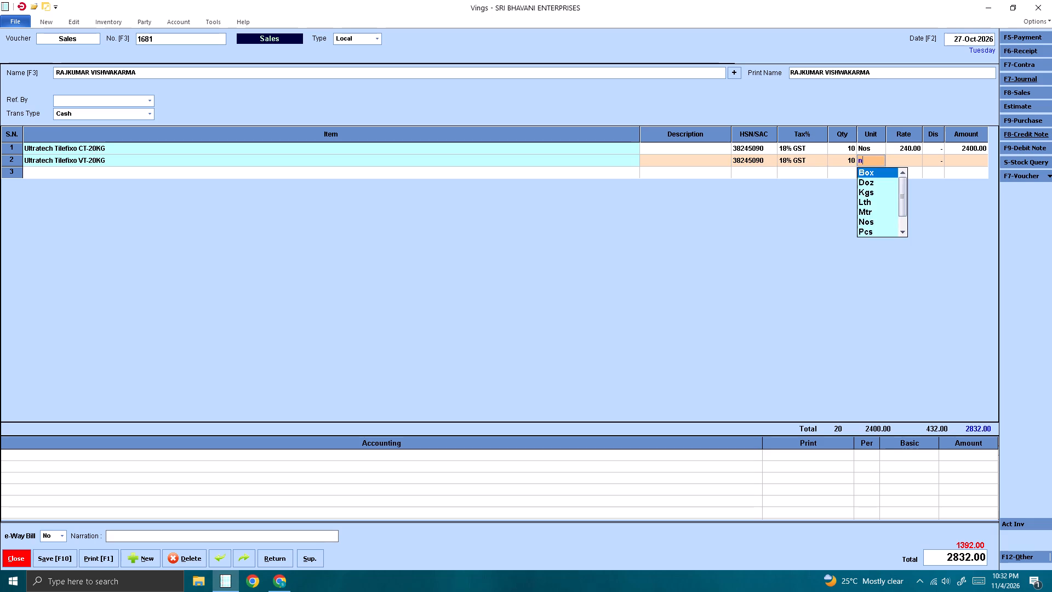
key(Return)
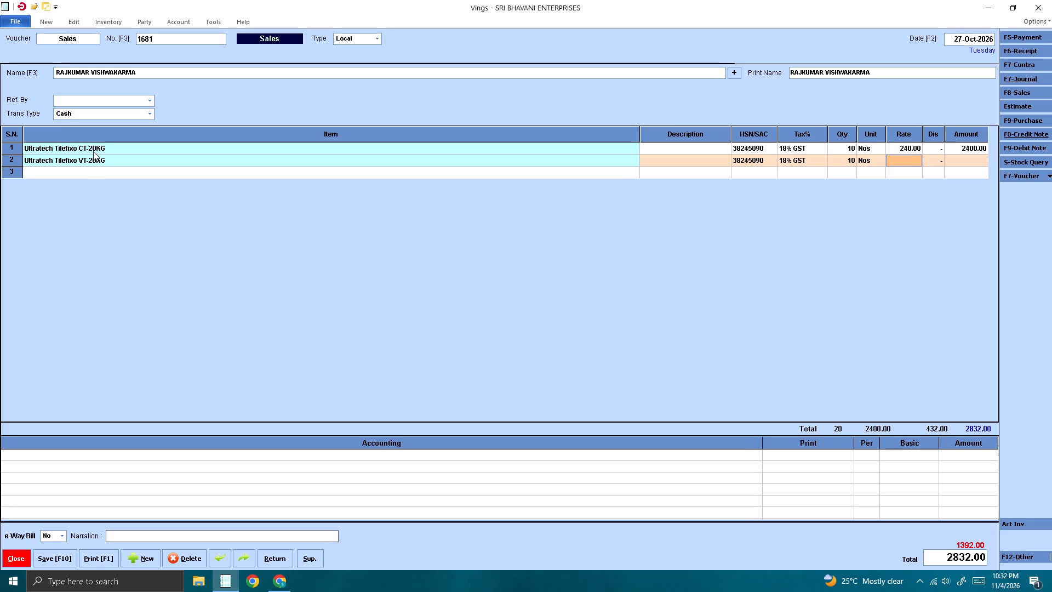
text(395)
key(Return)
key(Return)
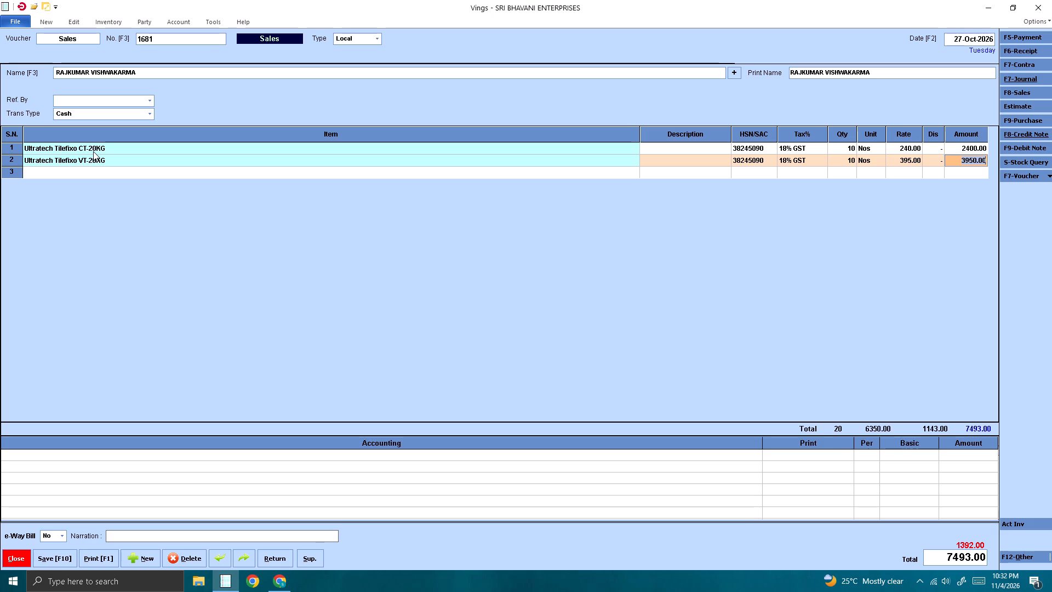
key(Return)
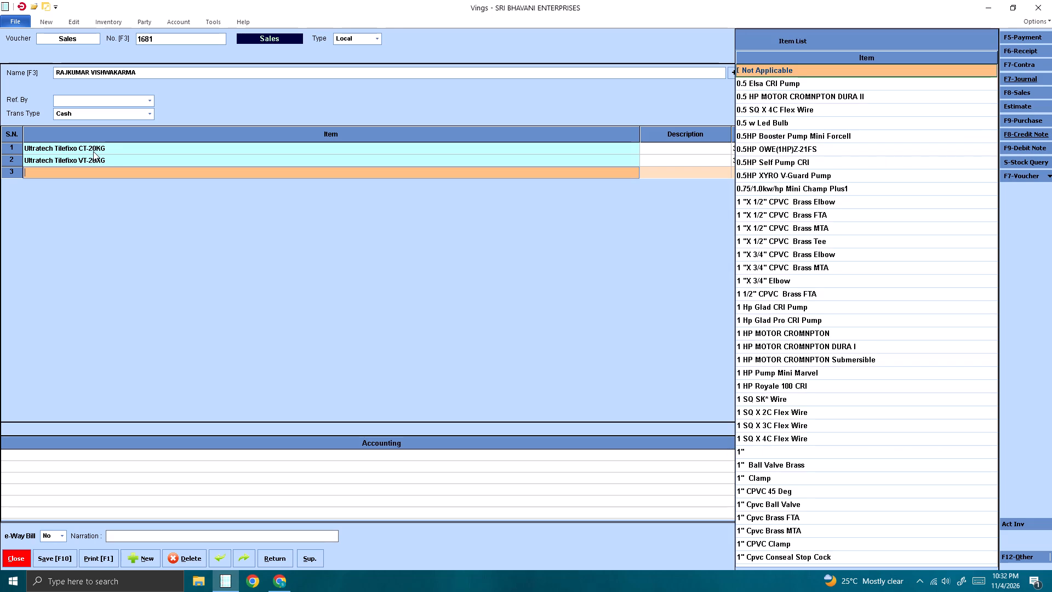
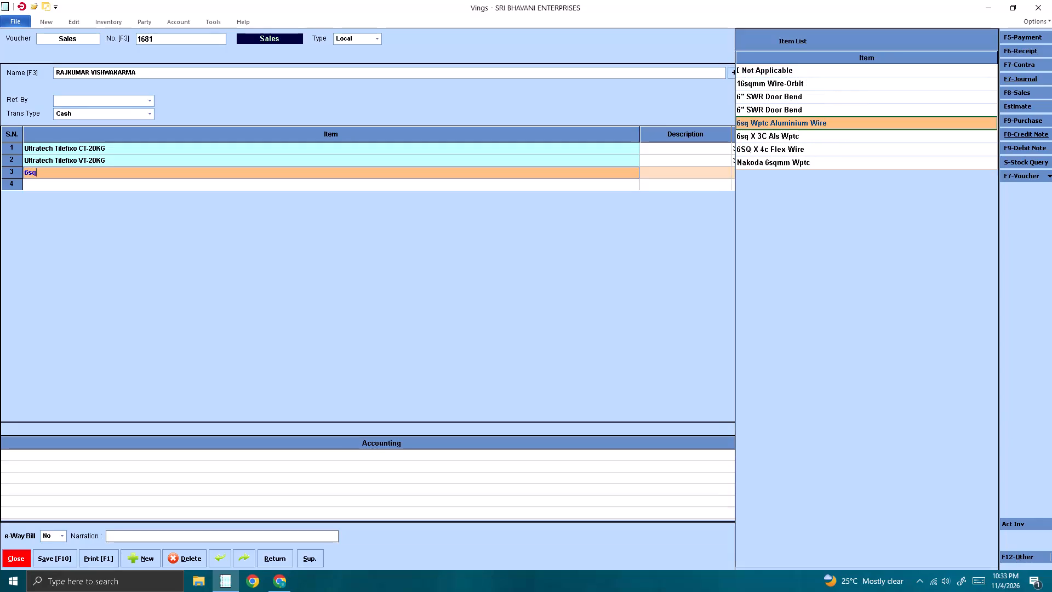
Add 6SQ X 4c Flex Wire as the third item line with quantity 20 and rate 375.
key(Down)
key(Down)
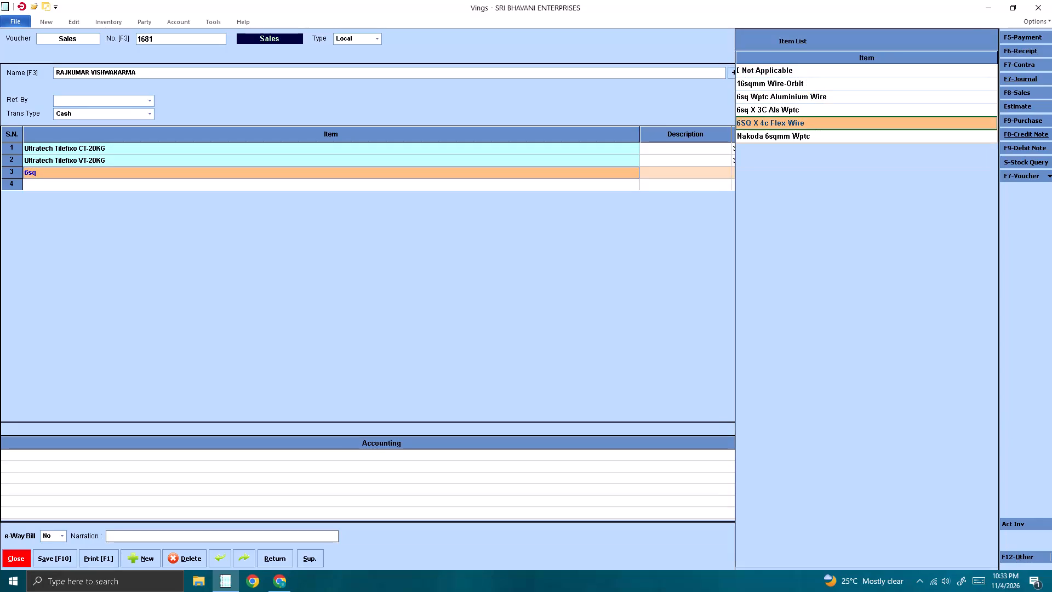
key(Return)
key(Return)
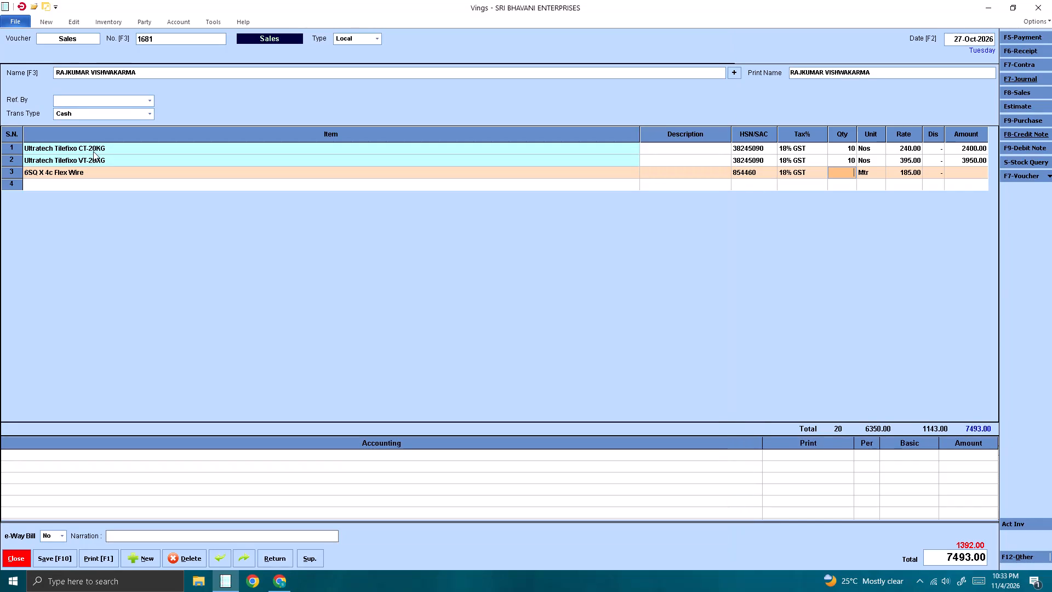
text(20)
key(Return)
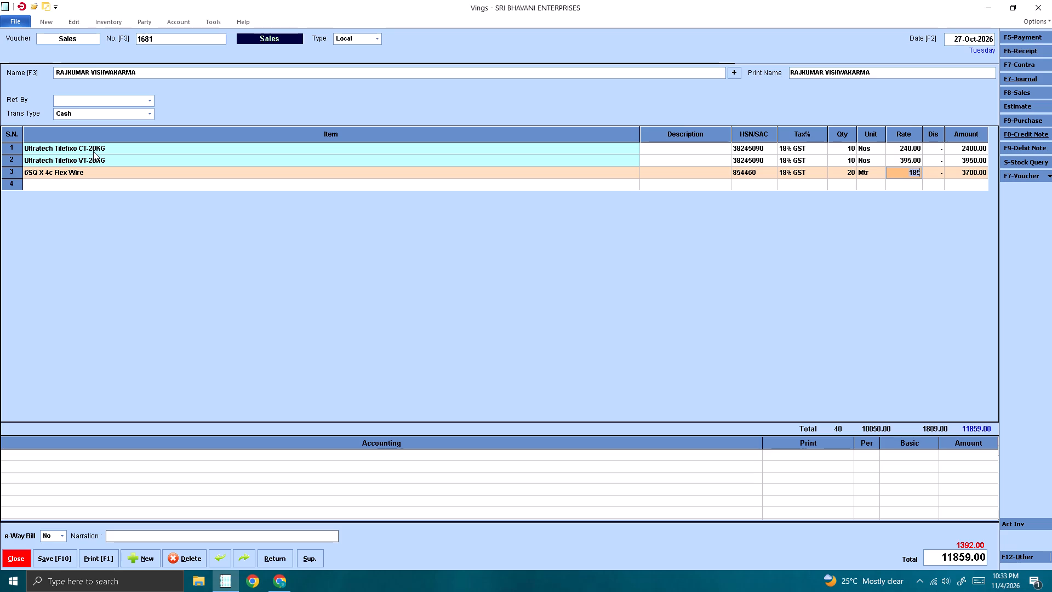
text(38)
key(BackSpace)
text(75)
key(Return)
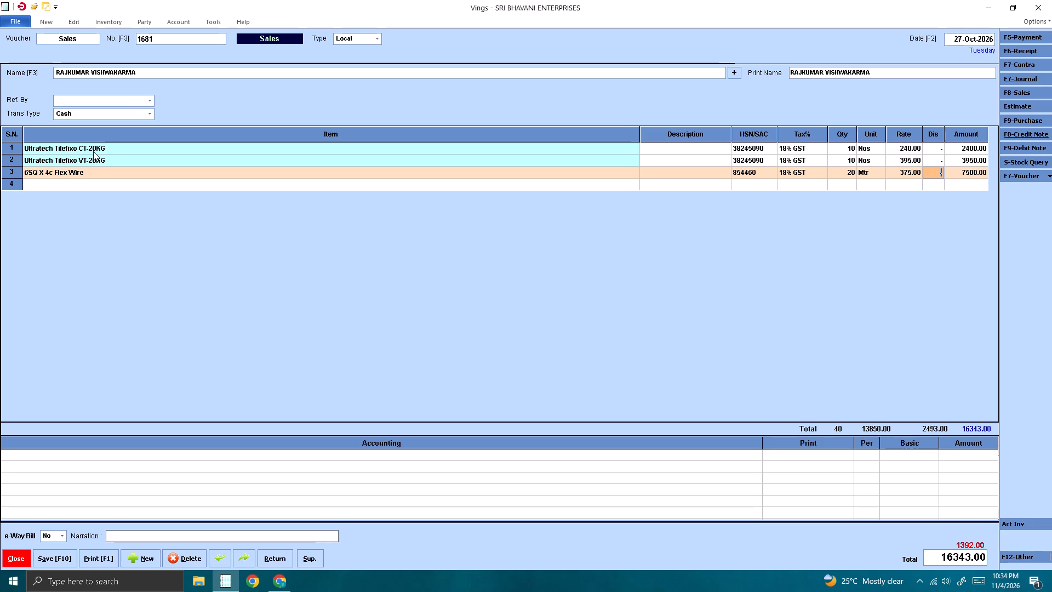
key(Return)
key(Return)
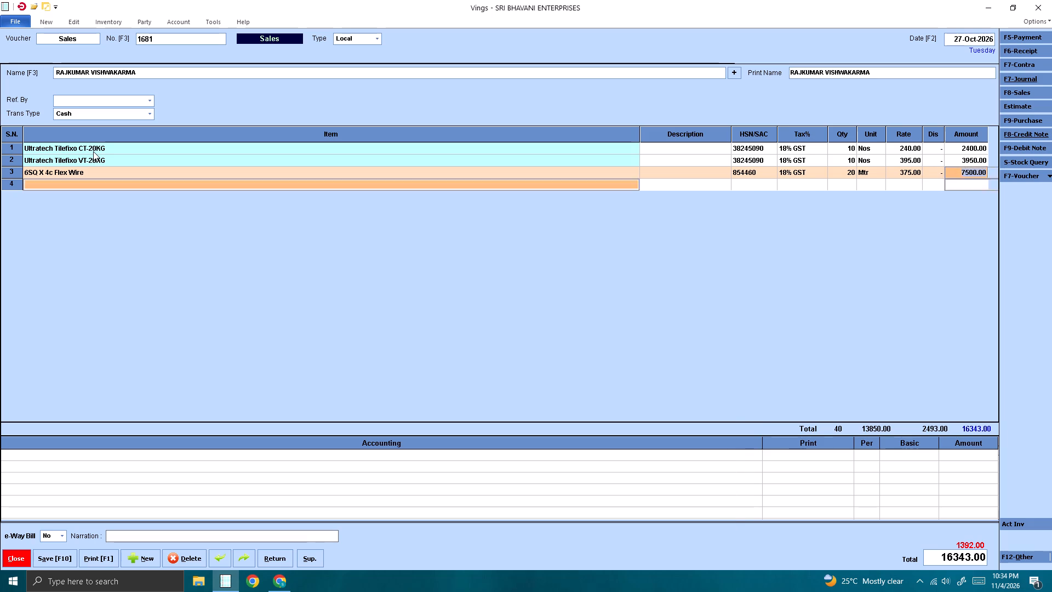
Add 1 Hp Glad CRI Pump as the fourth item line with quantity 2, keeping its default rate.
key(1)
text(" ce)
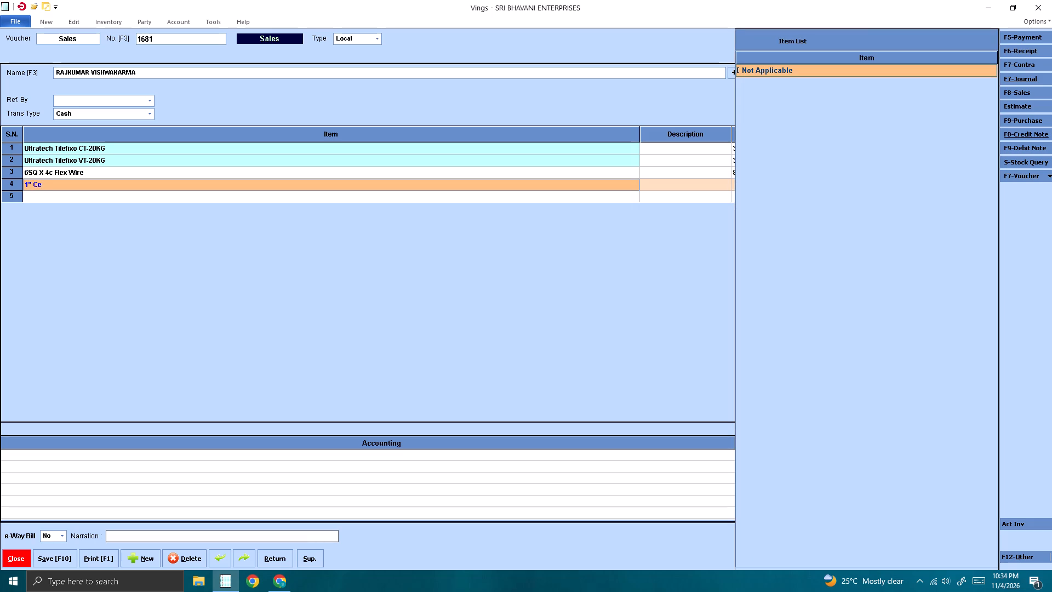
key(BackSpace)
key(r)
key(BackSpace)
key(BackSpace)
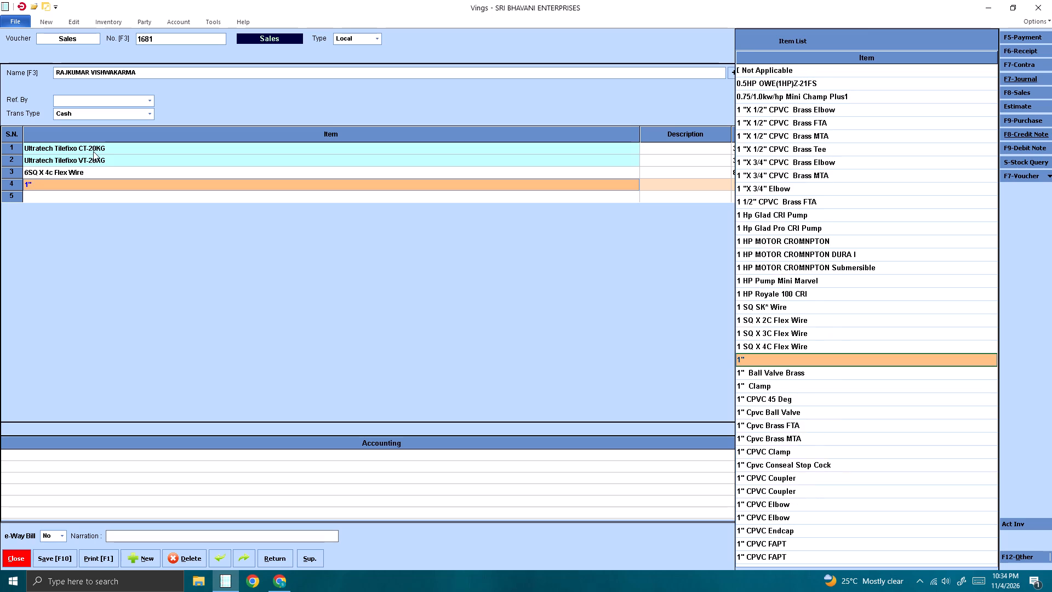
text(hp)
key(Down)
key(Down)
key(Down)
key(Down)
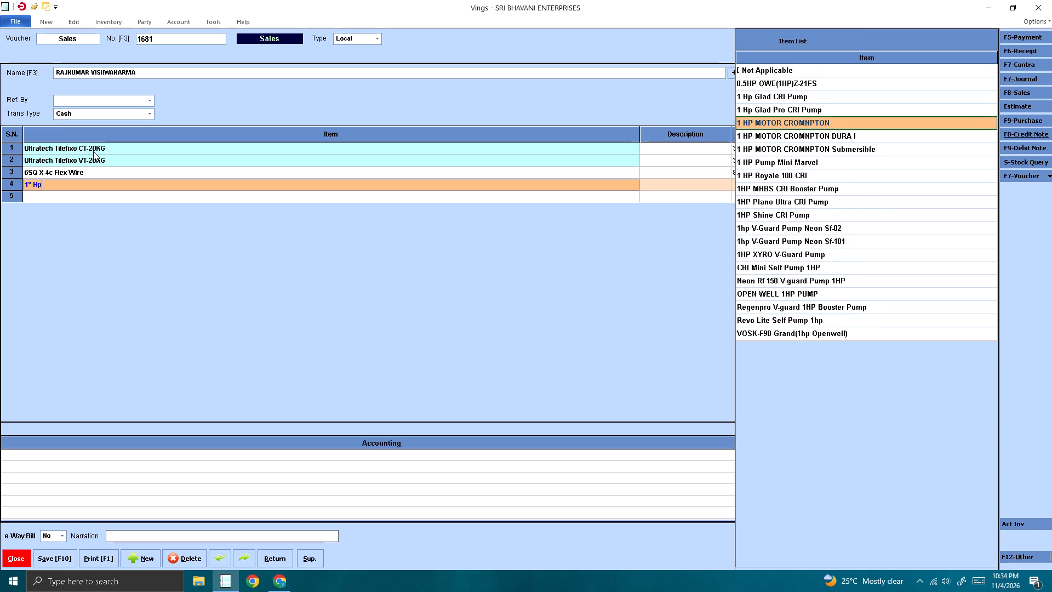
key(Down)
key(Down)
key(Down)
key(Up)
key(Up)
key(Up)
key(Up)
key(Up)
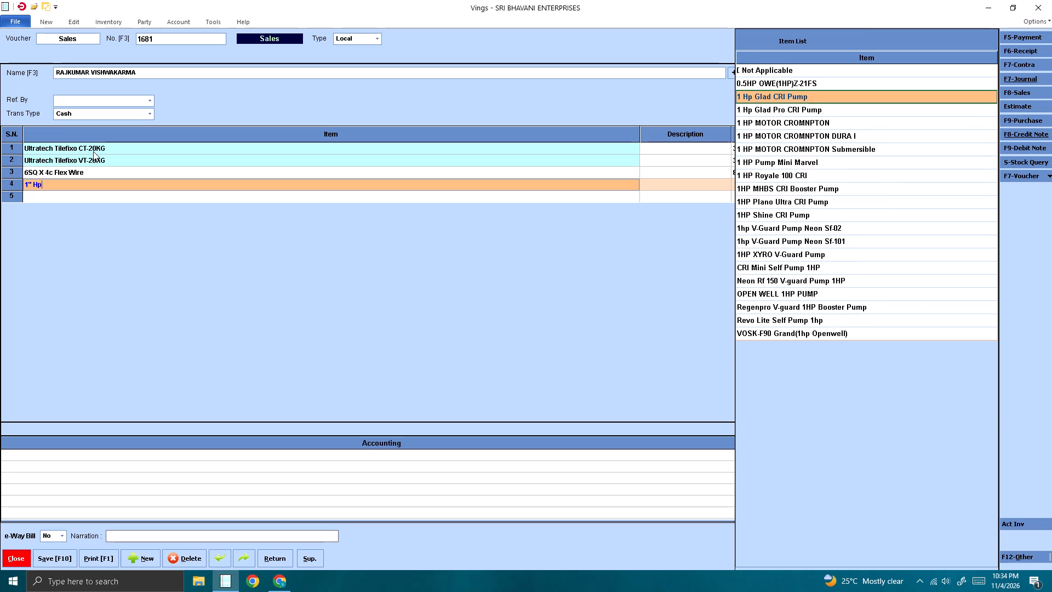
key(Return)
key(Return)
key(2)
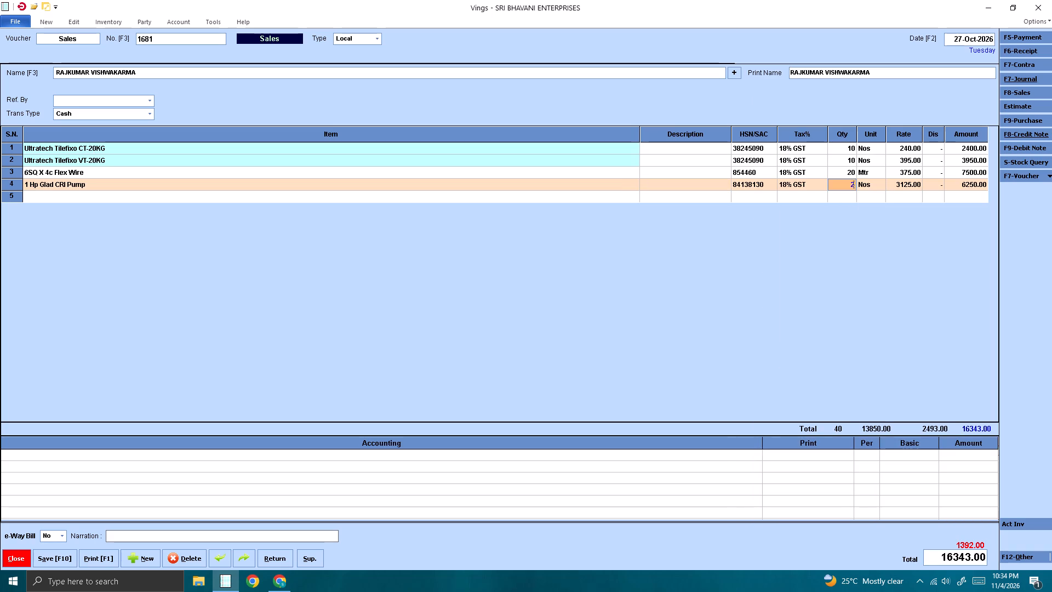
key(Return)
key(Return)
key(Return)
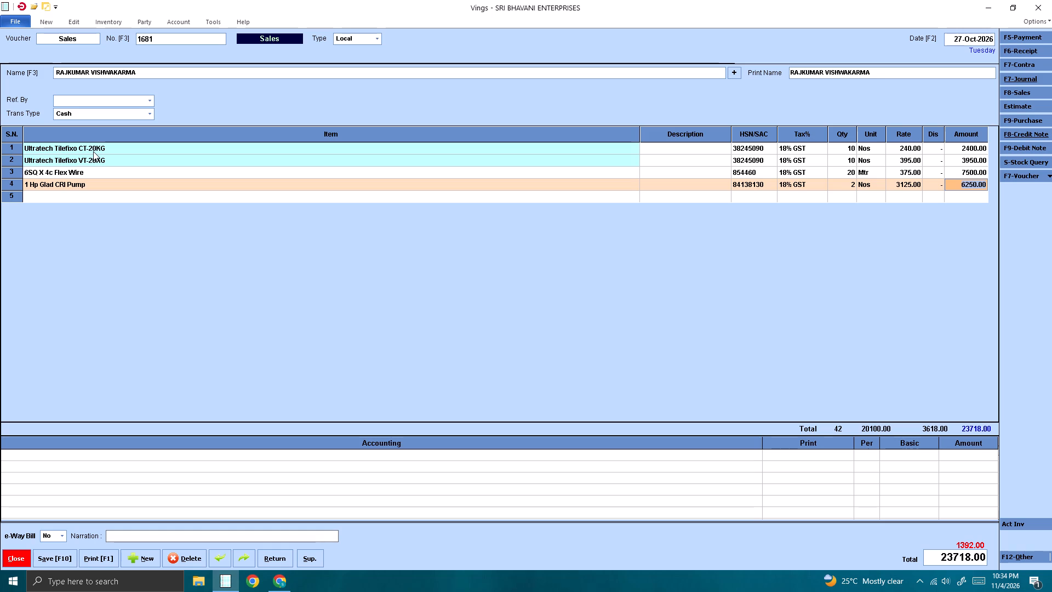
key(Return)
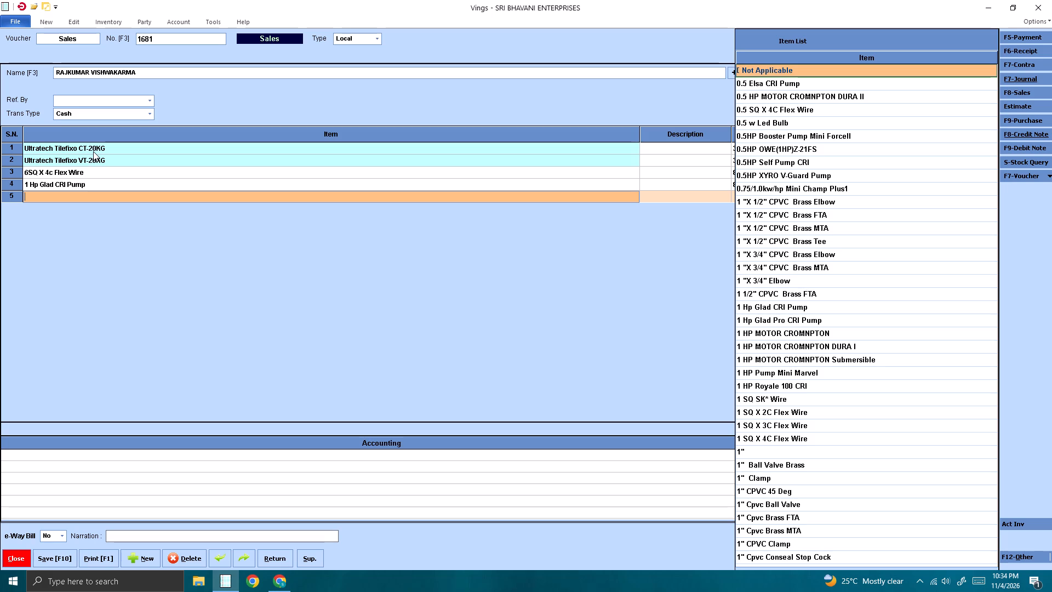
Add Surya Cem Lime Powder-25kg as the fifth item line with quantity 25 at its default rate.
text(sur)
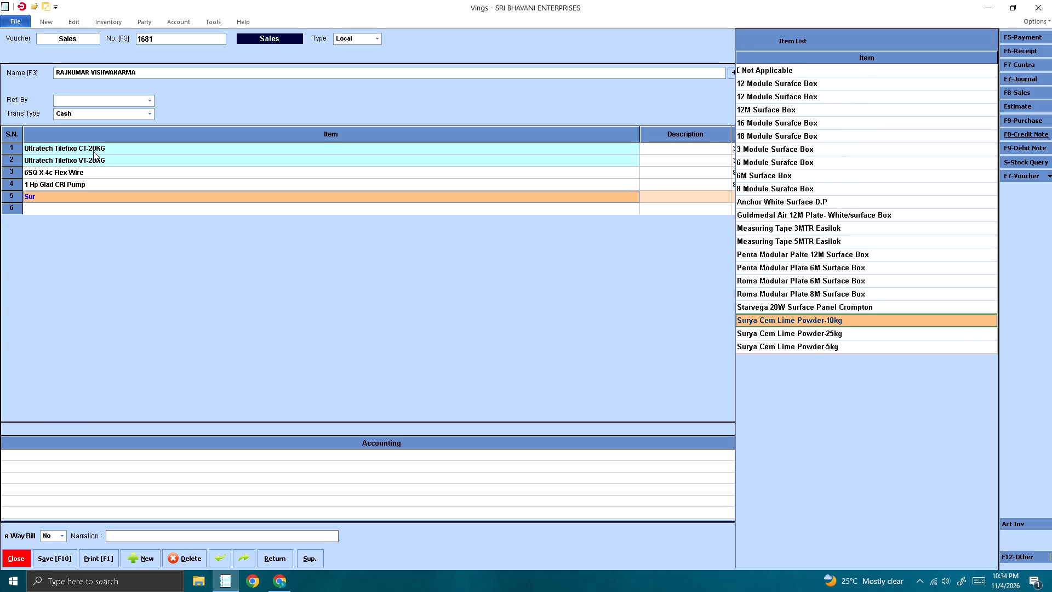
key(Down)
key(Return)
key(Return)
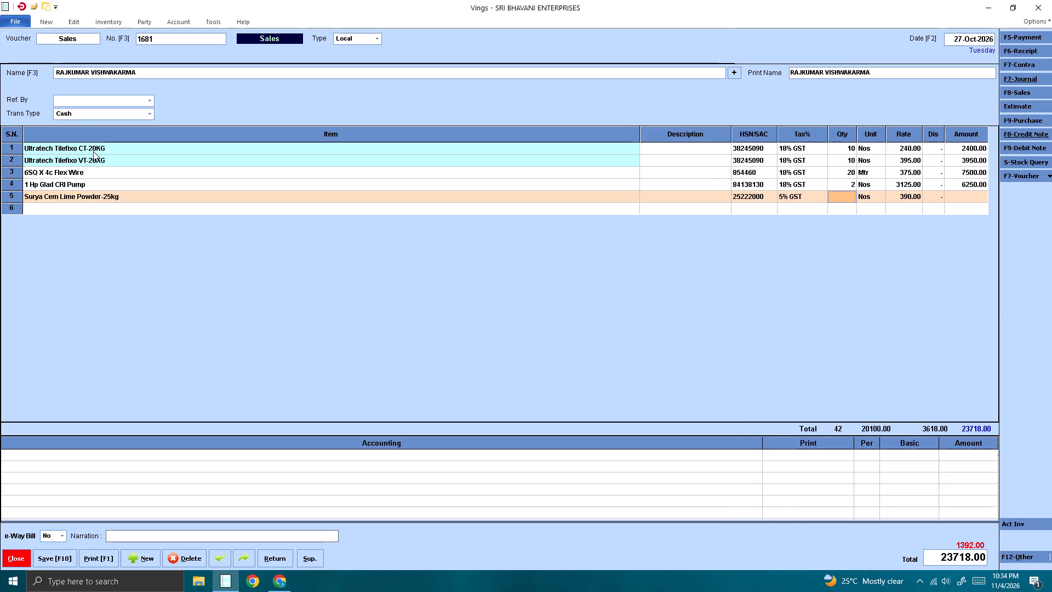
text(25)
key(Return)
key(Return)
key(Return)
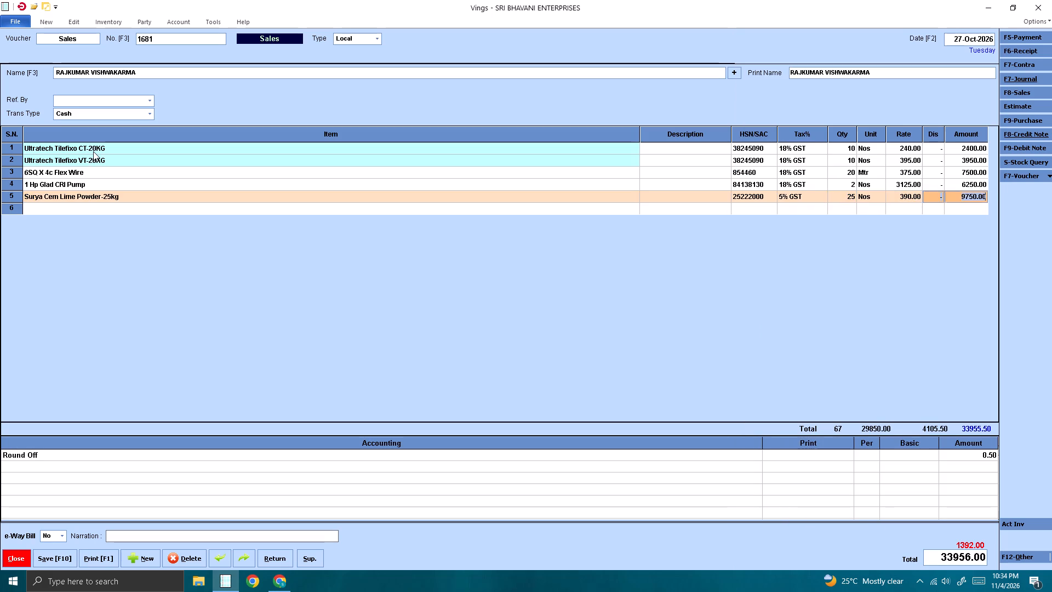
key(Return)
Add Surya Cem Lime Powder-5kg as the sixth item line with quantity 25 at its default rate.
text(surya)
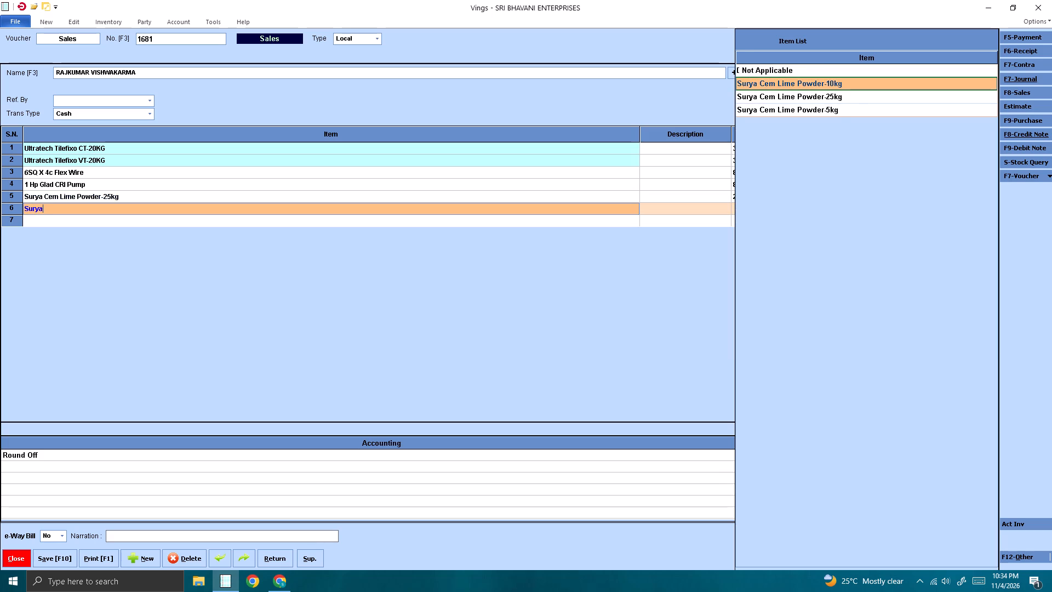
key(Down)
key(Down)
key(Return)
key(Return)
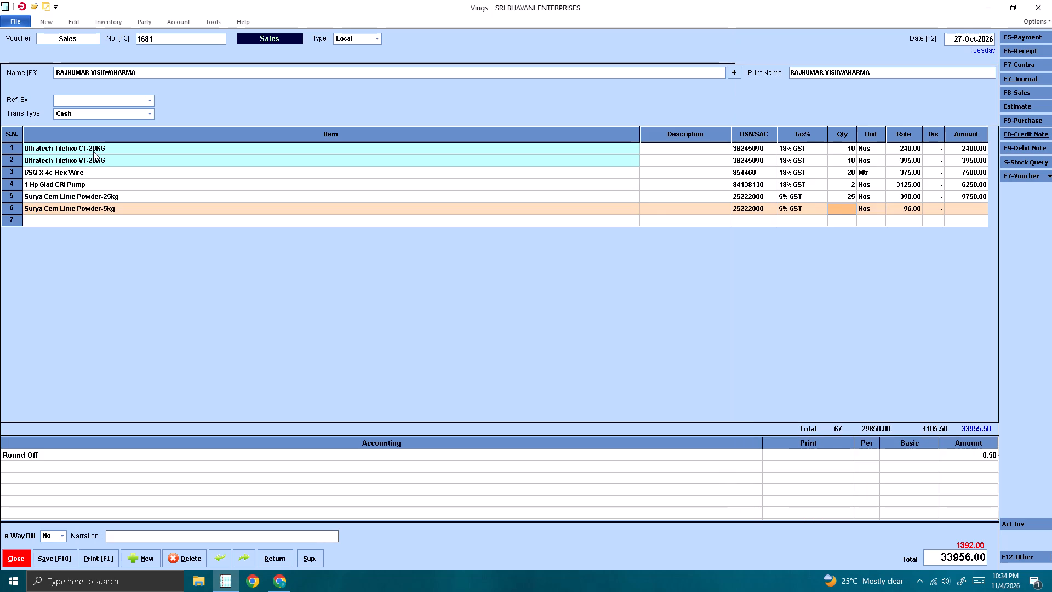
text(25)
key(Return)
key(Return)
key(Return)
key(Return)
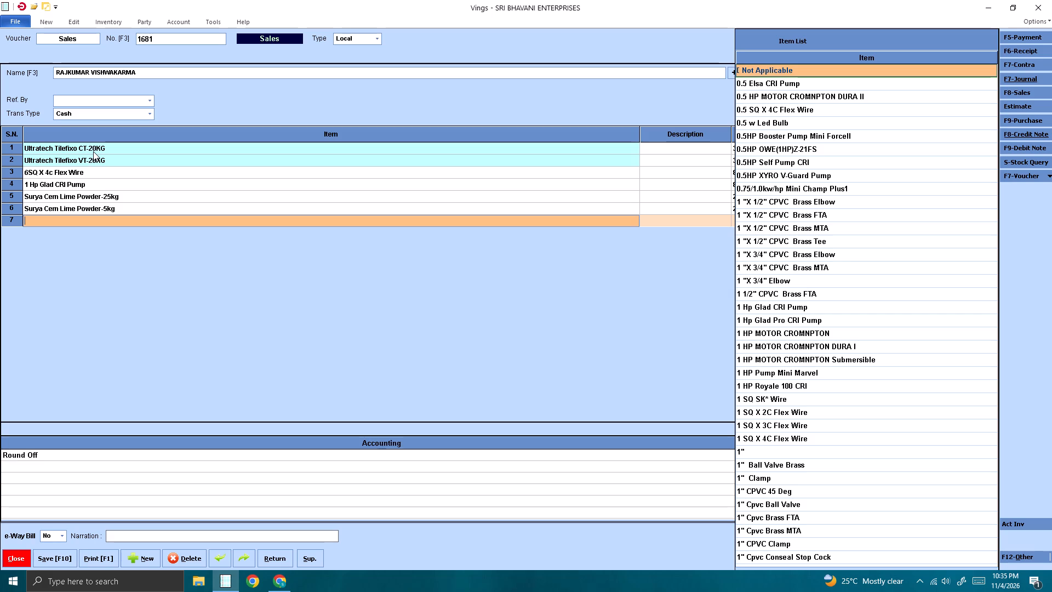
Add SKF Bearing - 6306ZZ as the seventh item line with quantity 10 at its default rate.
text(6306)
key(Down)
key(Return)
key(Return)
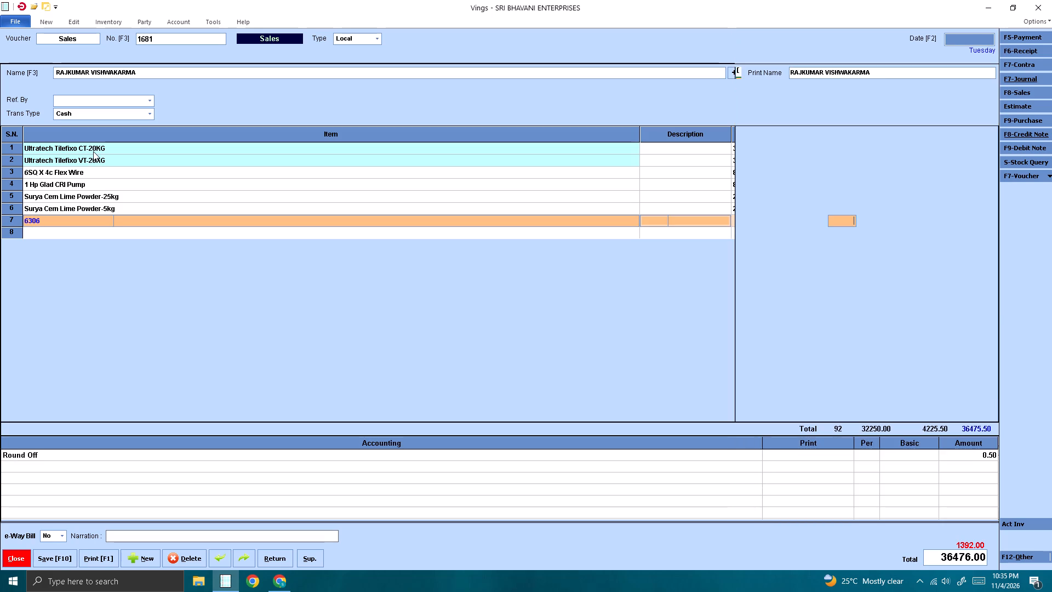
text(10)
key(Return)
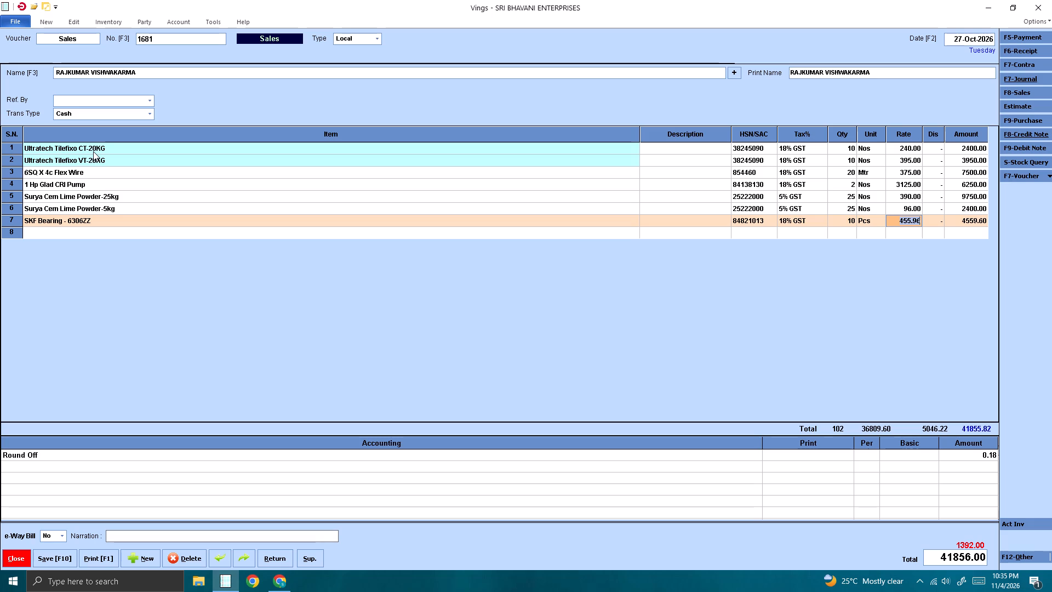
key(Return)
key(Return)
key(Return)
Add SuperX Arc Welding Rod as the eighth item line and settle its quantity at 25, keeping the default rate.
text(super)
key(Return)
key(Return)
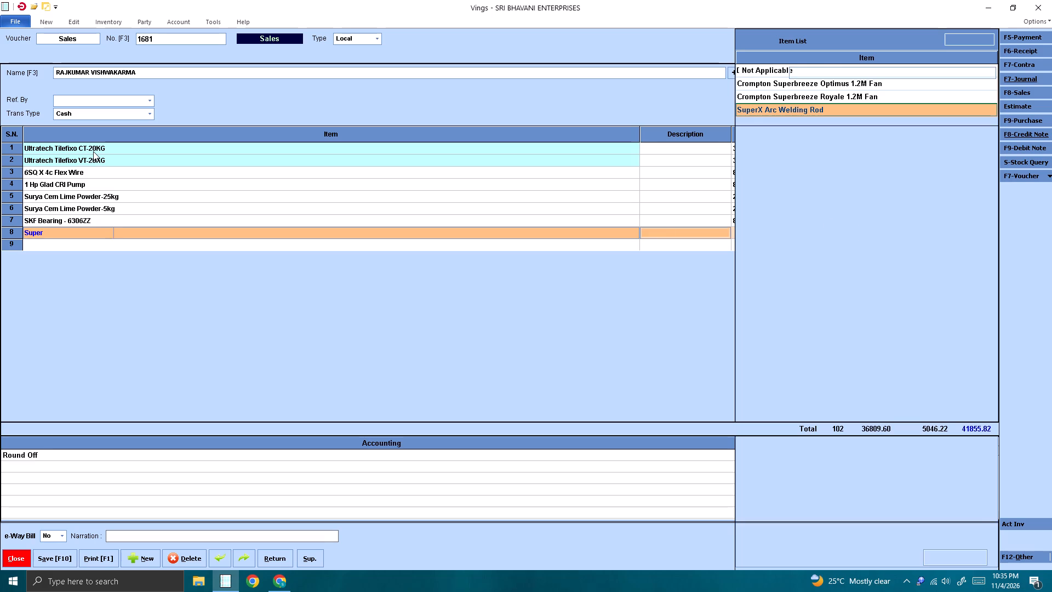
text(50)
key(Return)
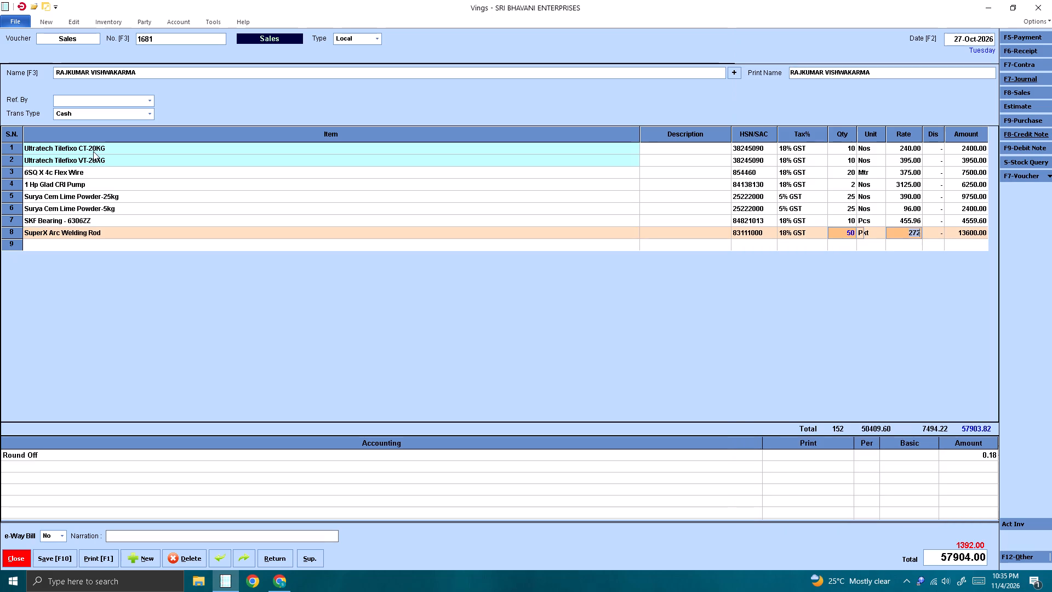
key(BackSpace)
key(BackSpace)
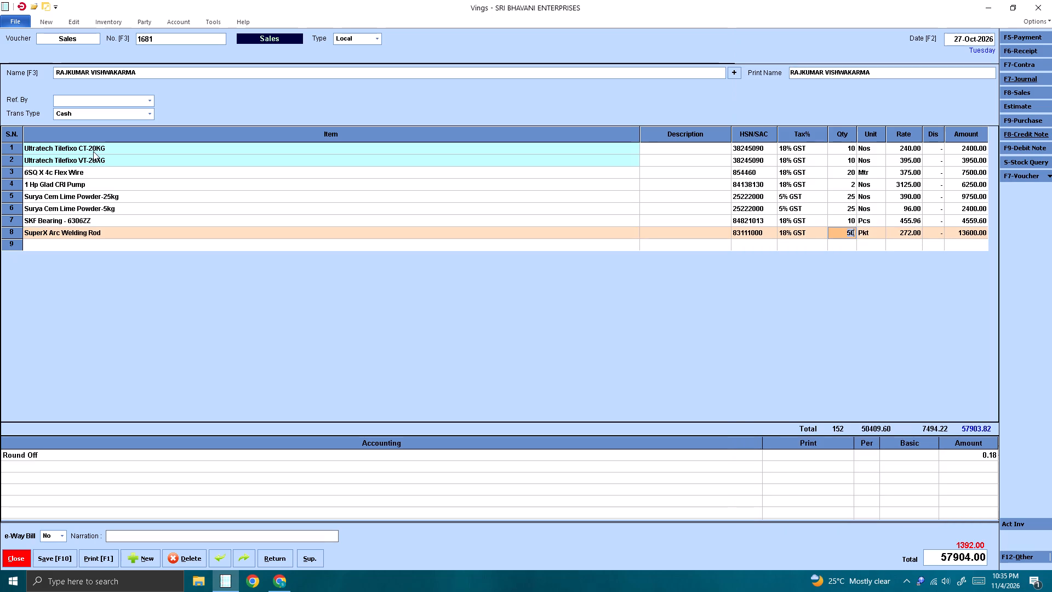
text(30)
key(Return)
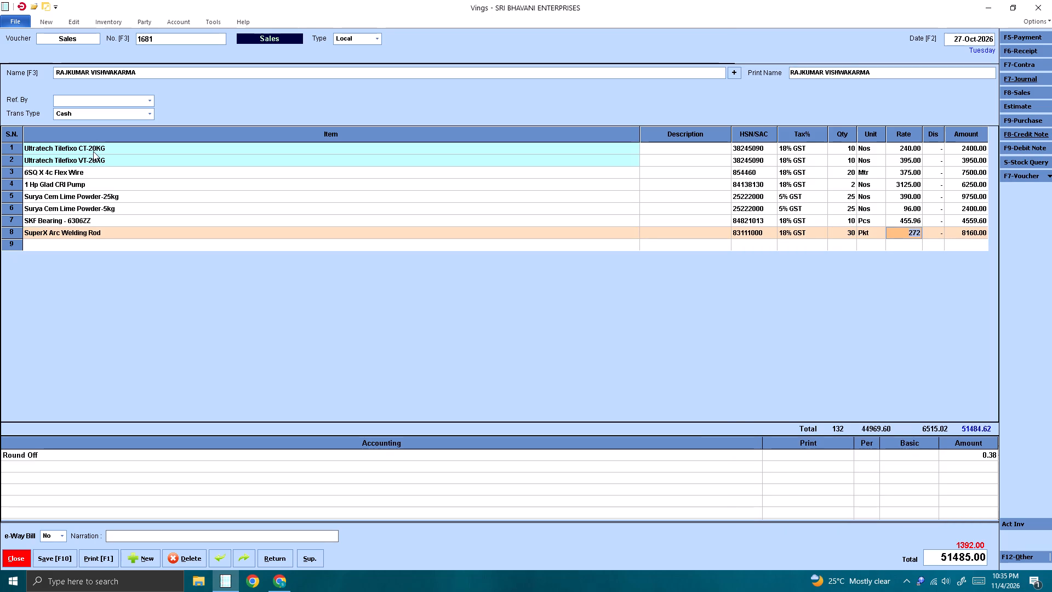
key(BackSpace)
key(BackSpace)
text(25)
key(Return)
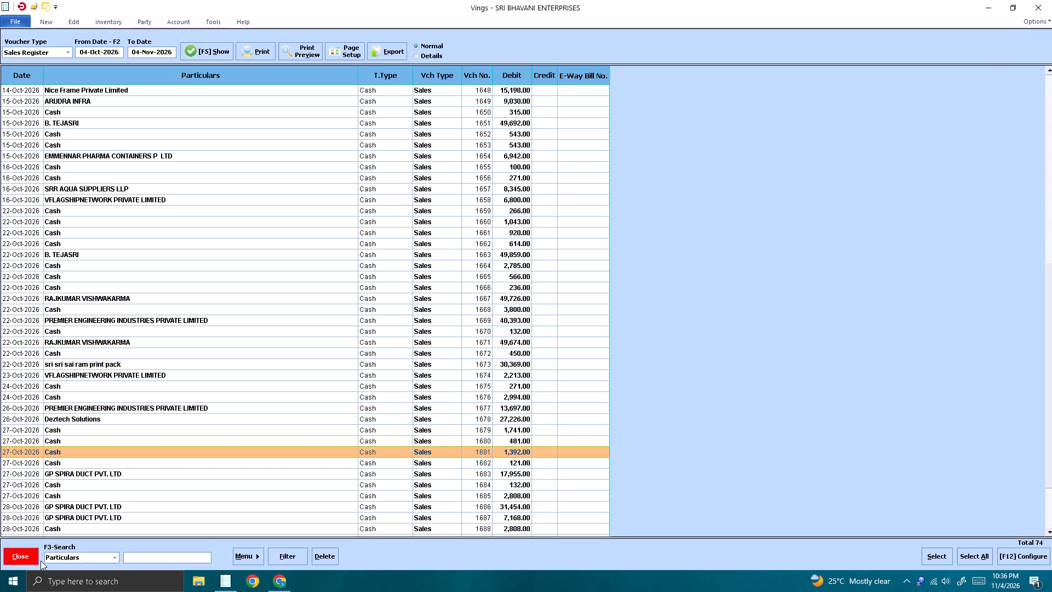
Refresh the sales register and open cash sales voucher 1660 dated 22-Oct-2026.
click(209, 59)
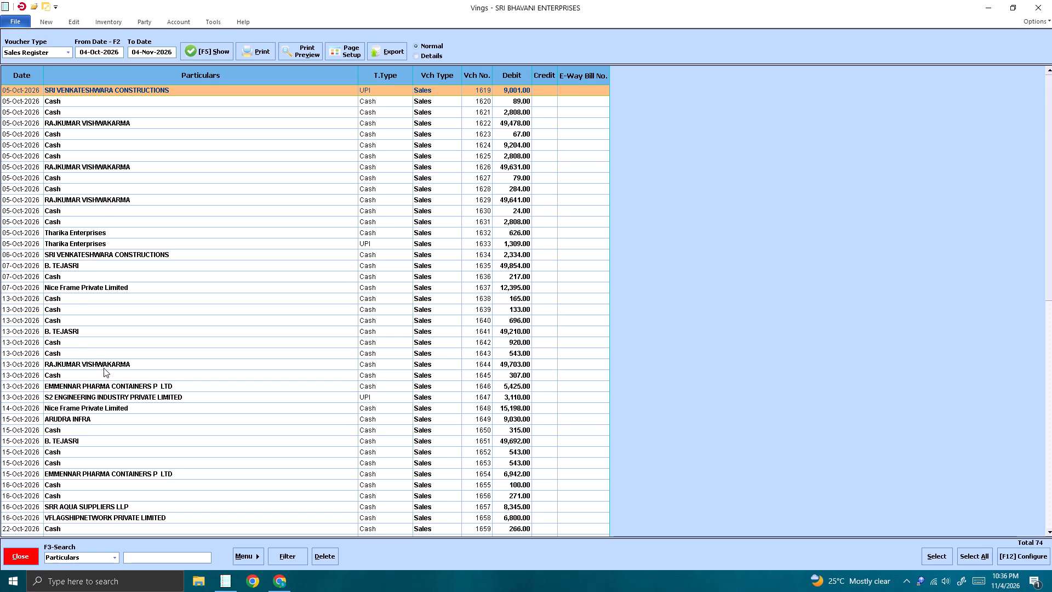
scroll(104, 368, down, 4)
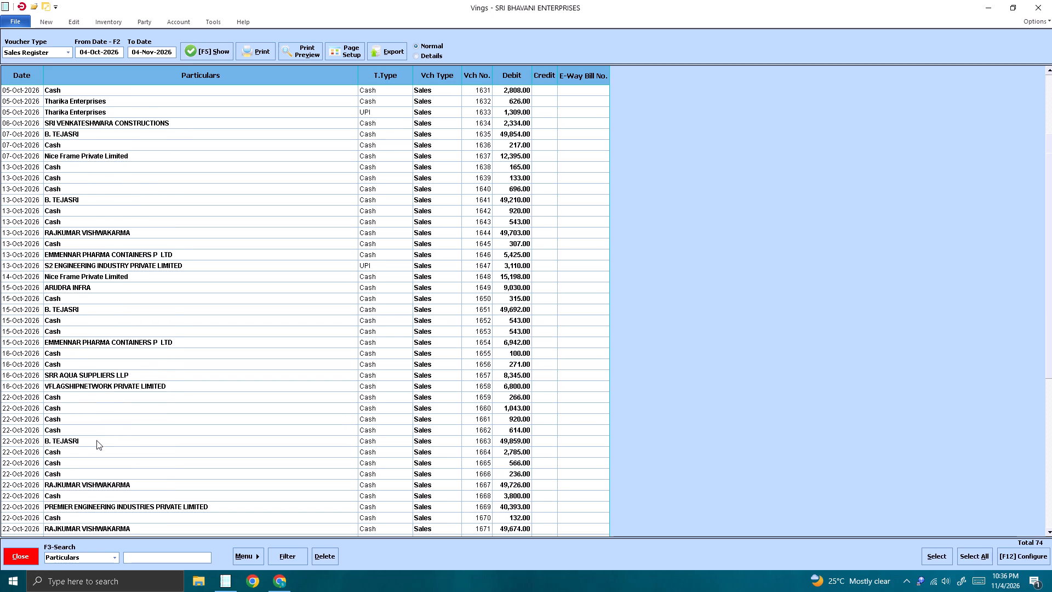
scroll(508, 442, down, 2)
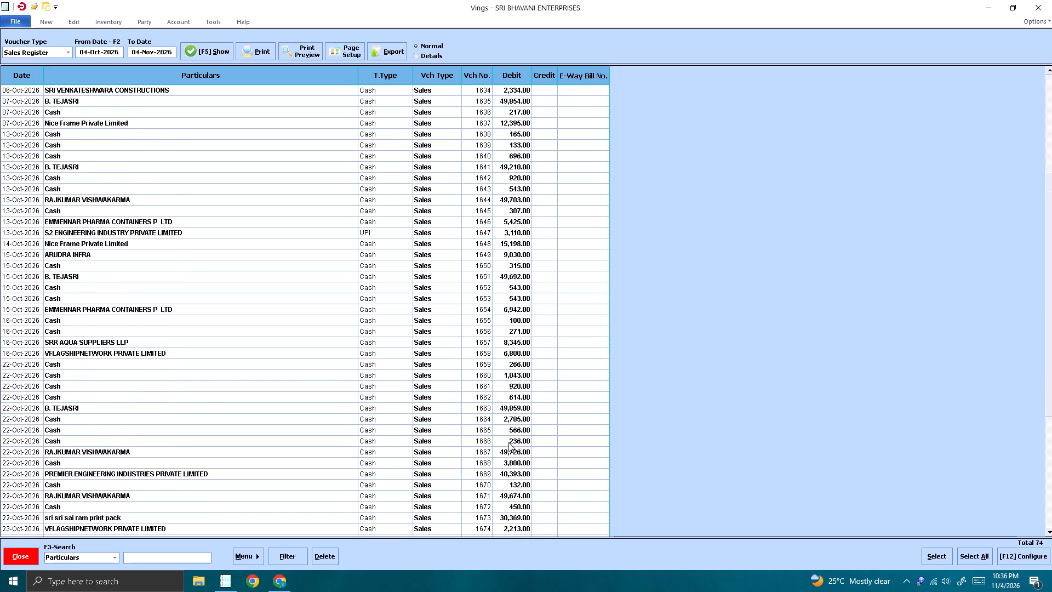
scroll(507, 442, down, 5)
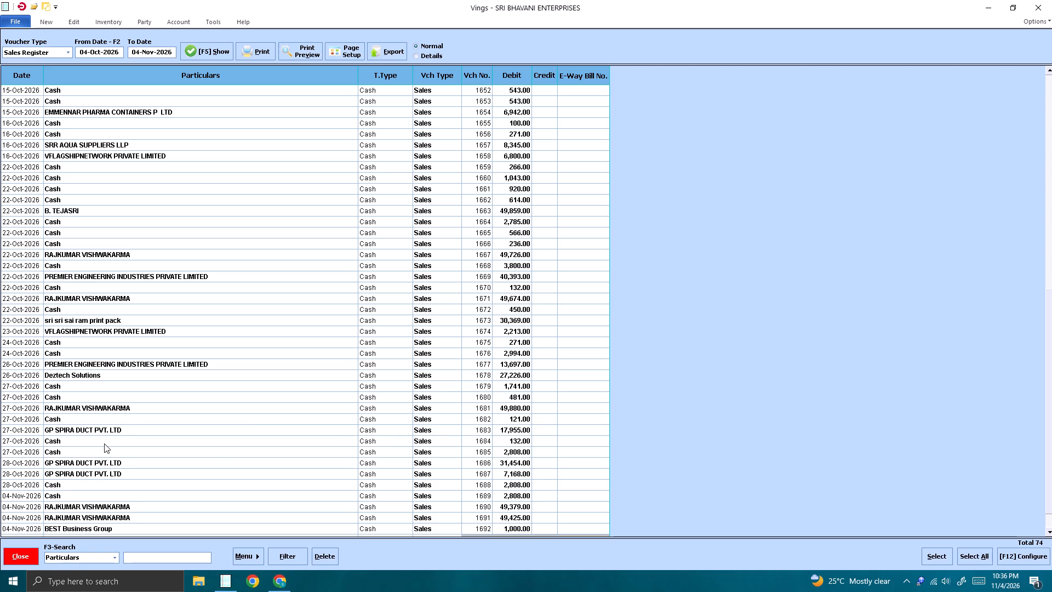
scroll(56, 229, up, 4)
click(70, 315)
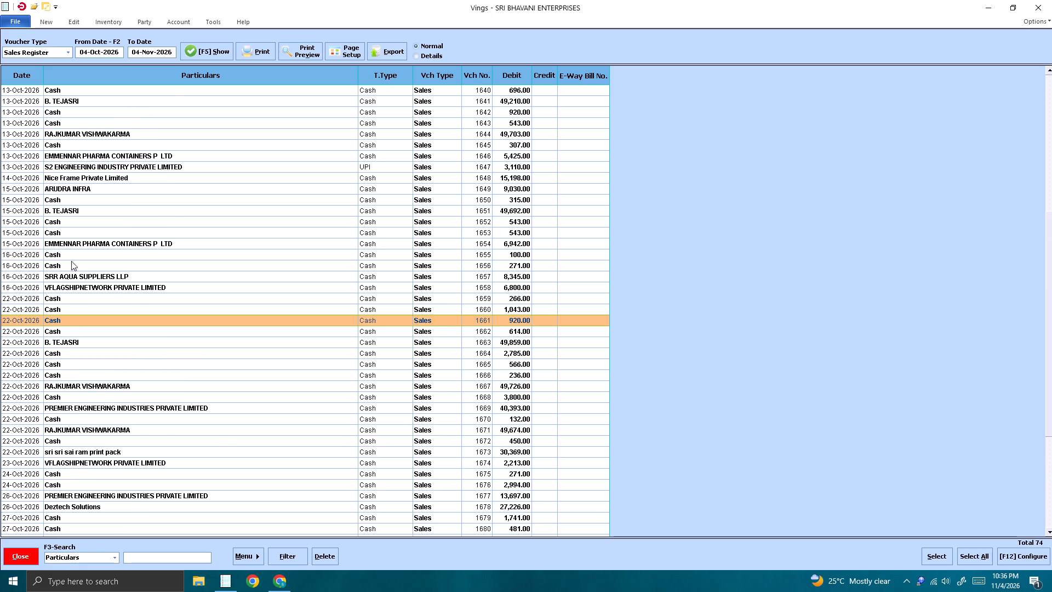
scroll(70, 247, up, 3)
click(69, 412)
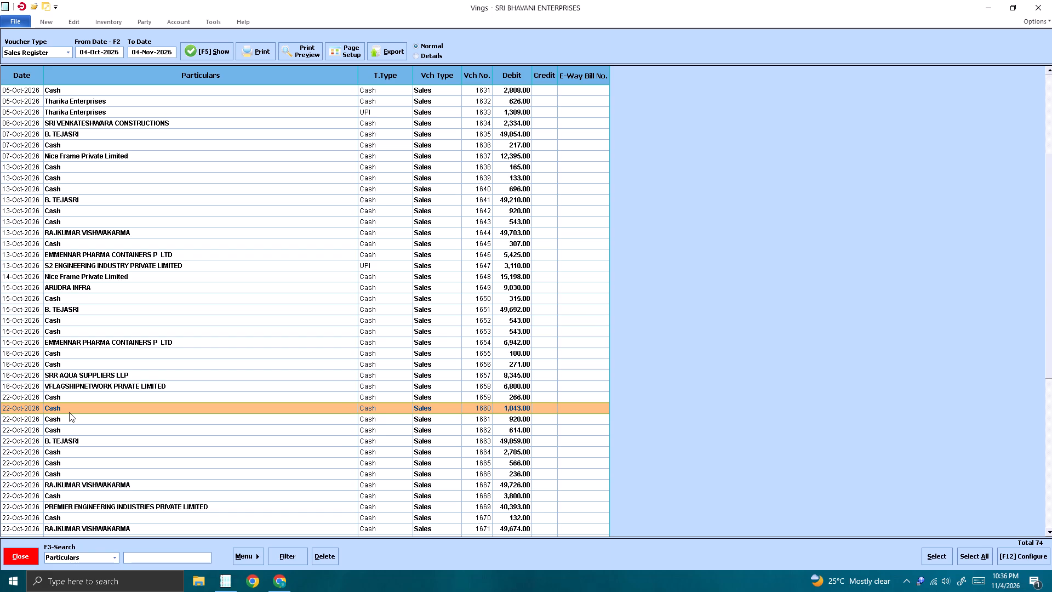
key(Return)
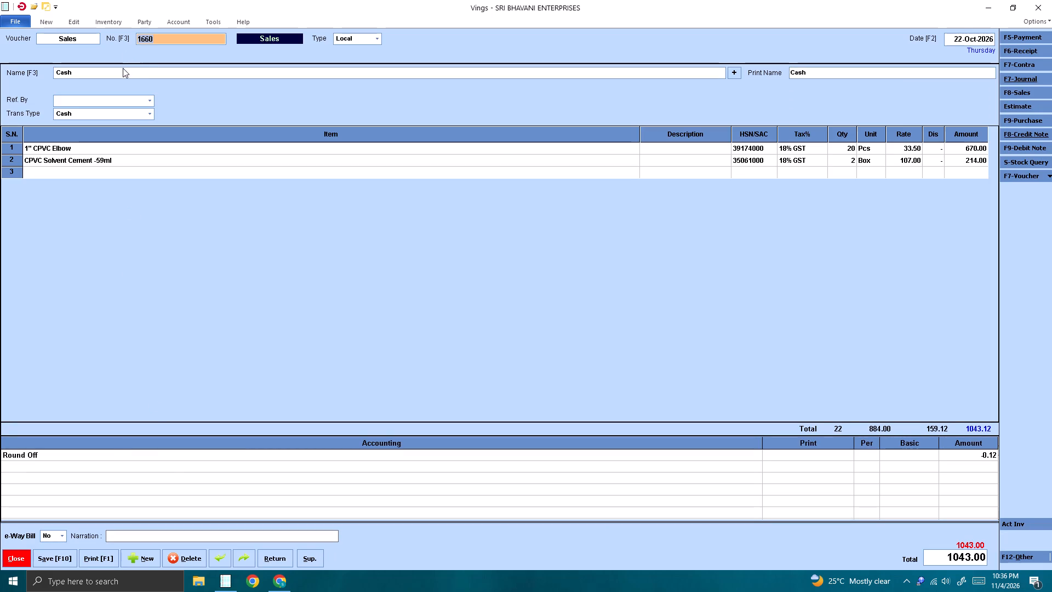
Replace Cash with the customer's ledger account matching "raj", accept the buyer's details as they stand, and keep transaction type Cash.
click(123, 68)
text(raj)
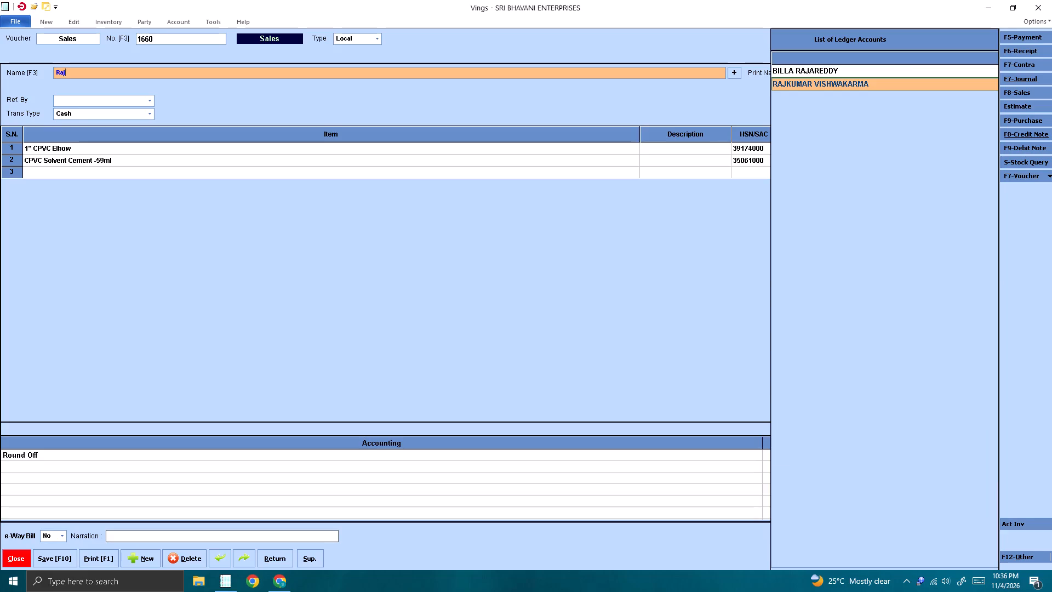
key(Return)
key(Return)
key(Return)
key(Return)
key(Return)
key(Return)
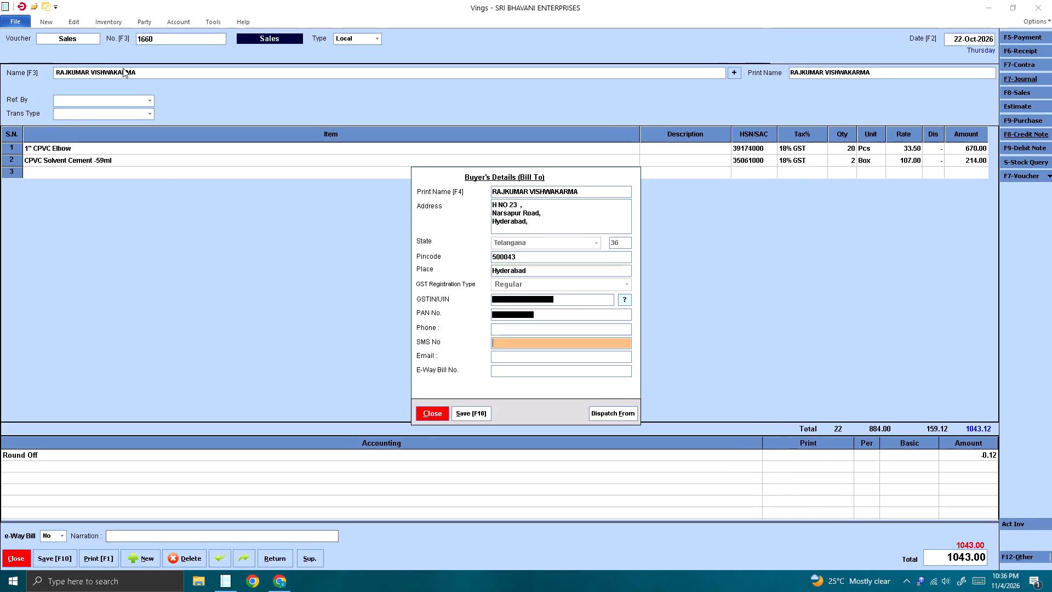
key(Return)
key(Return)
key(Return)
key(Tab)
key(Return)
key(Tab)
key(Return)
key(Tab)
key(Return)
key(Return)
key(Tab)
key(Tab)
key(Return)
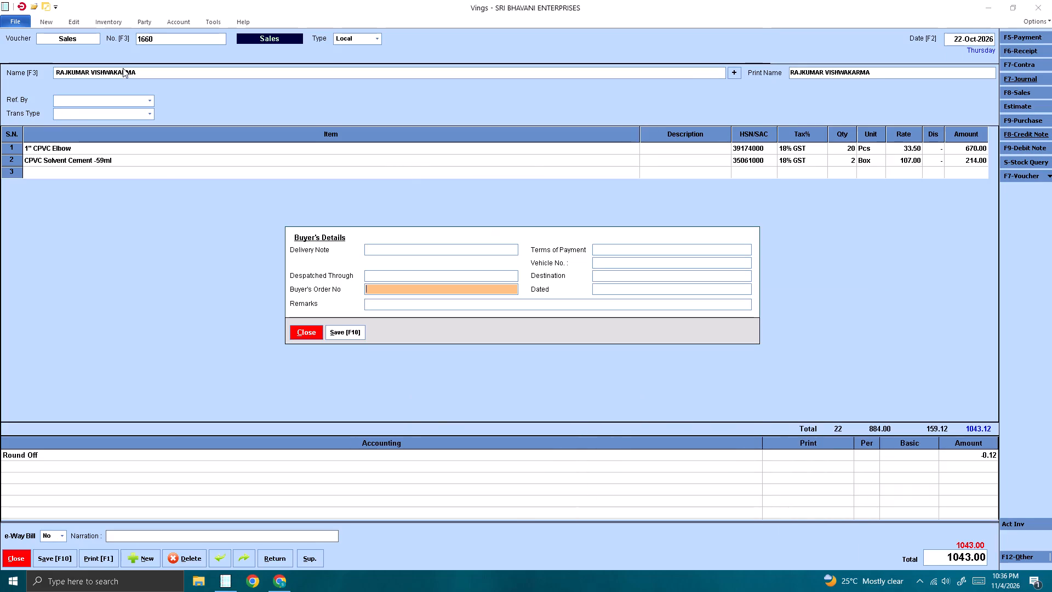
key(Tab)
key(Return)
key(Tab)
key(Return)
key(Return)
key(Return)
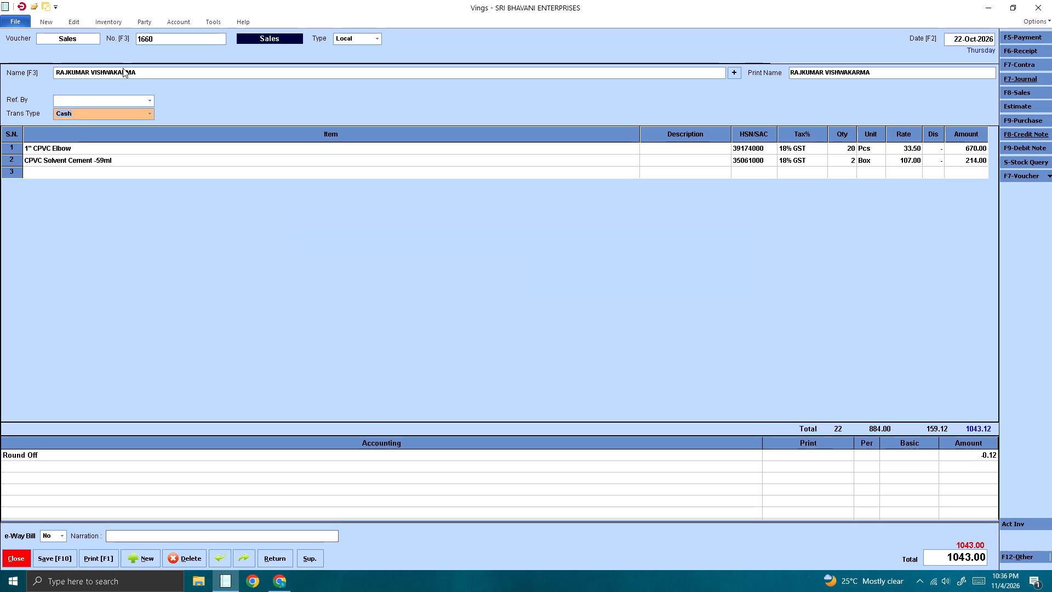
key(Return)
Add SuperX Arc Welding Rod as the third item line with quantity 25 and rate 280.
key(Return)
key(Return)
key(Return)
key(Return)
key(Return)
key(Return)
key(Return)
key(Return)
key(Return)
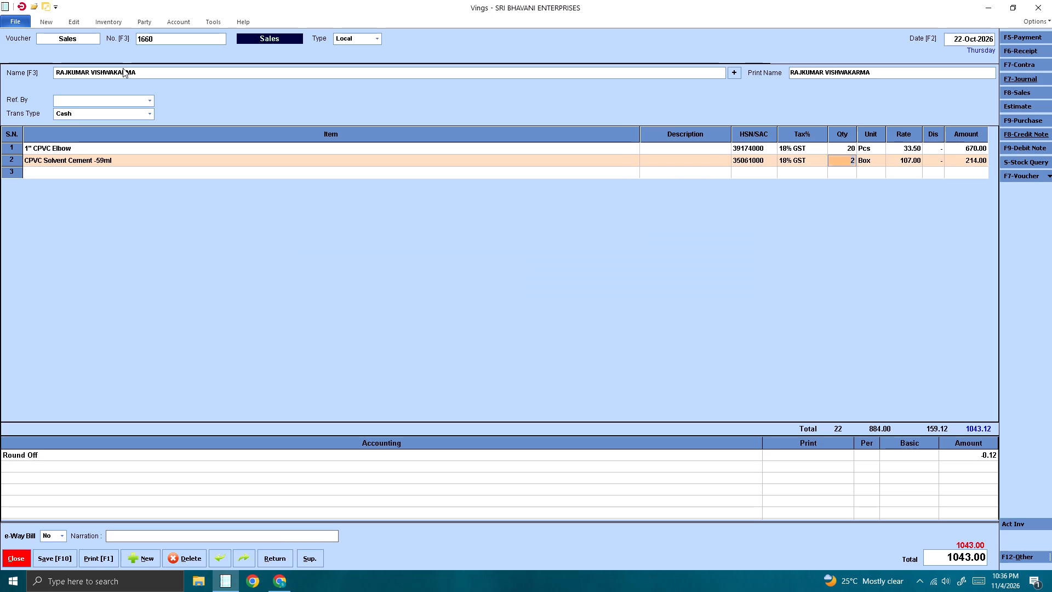
key(Return)
key(Return)
key(Return)
text(super)
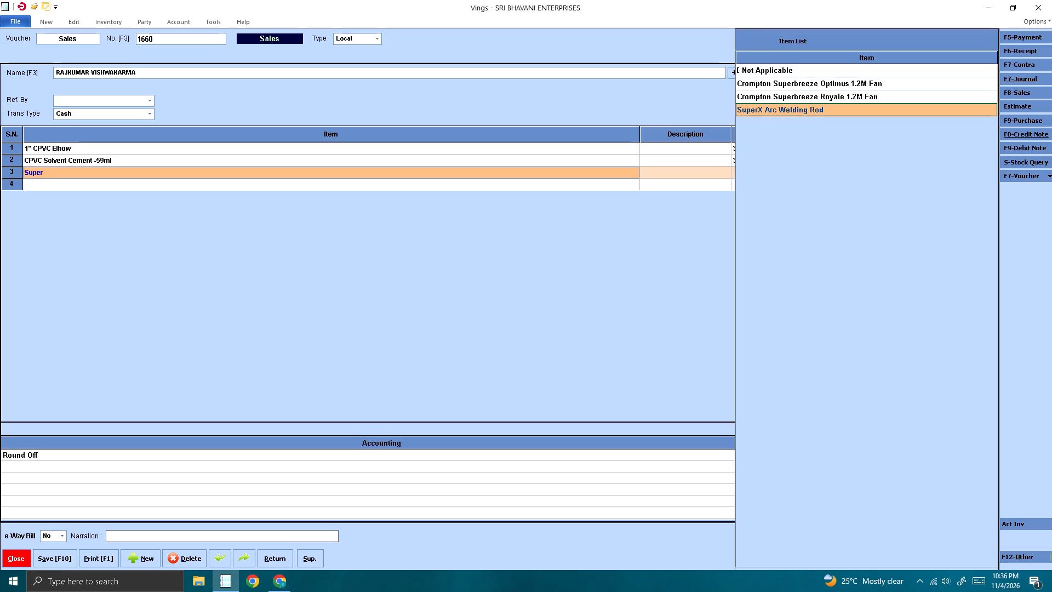
key(Return)
key(Return)
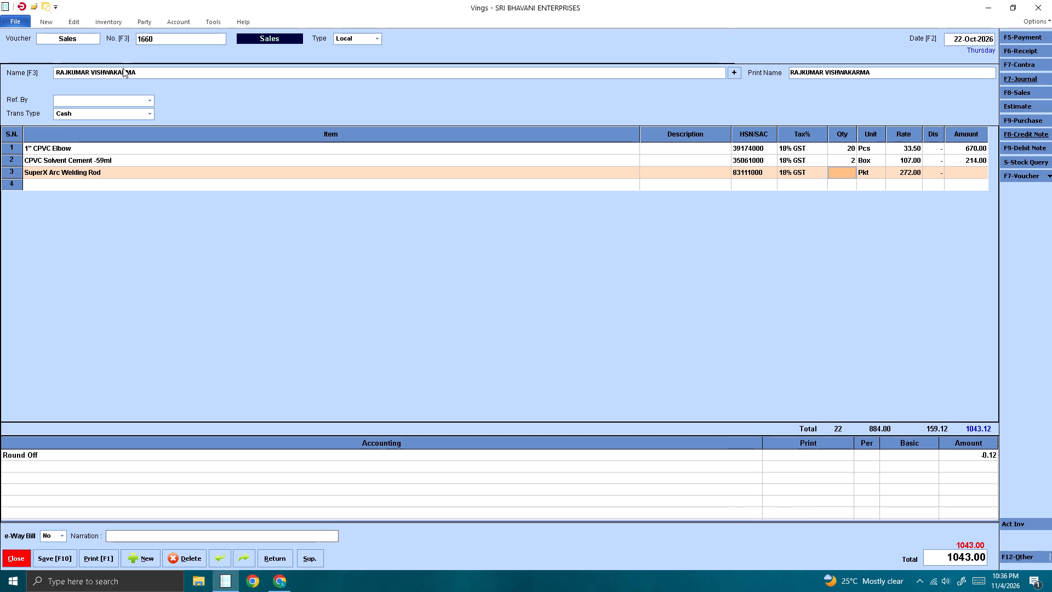
key(5)
key(BackSpace)
text(25)
key(Return)
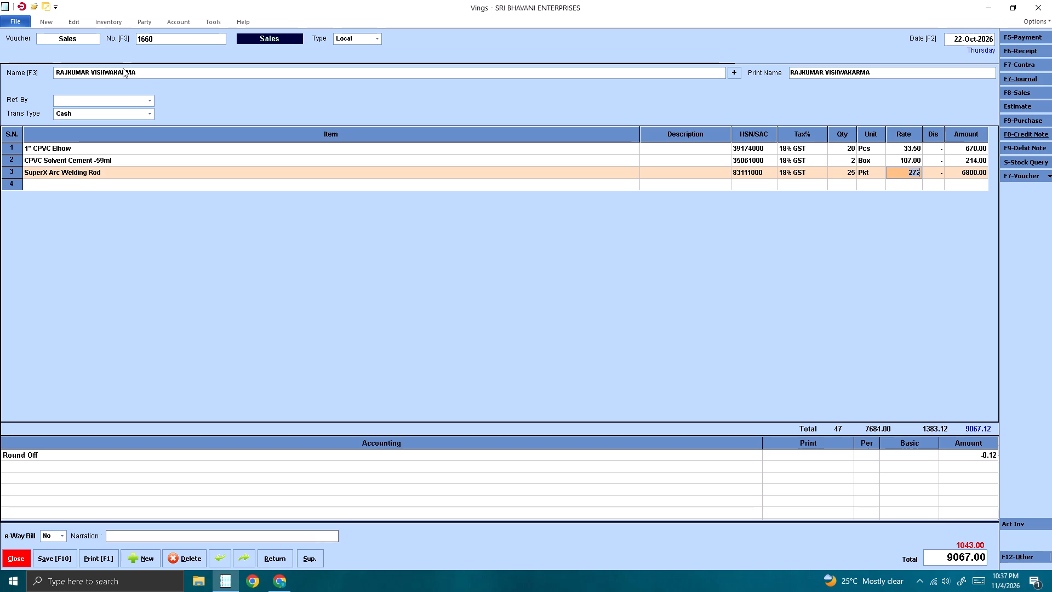
text(15)
key(BackSpace)
key(BackSpace)
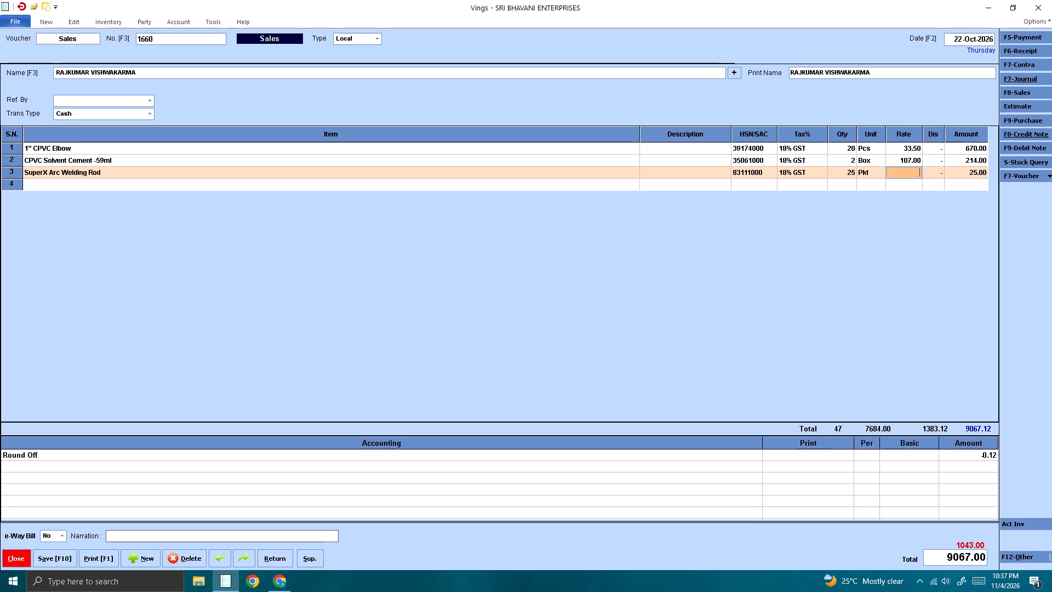
text(280)
key(Return)
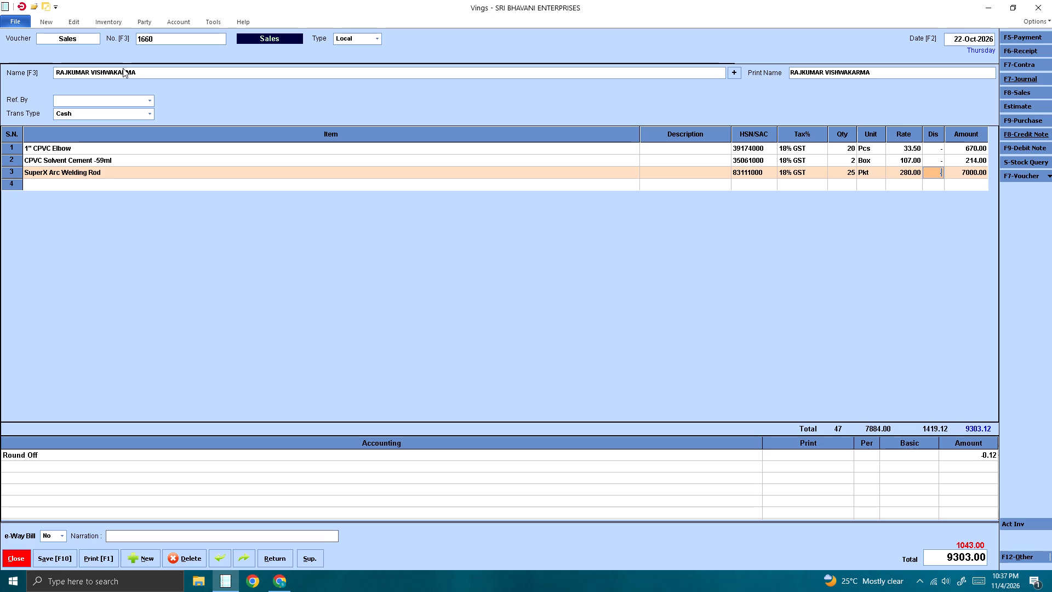
key(Return)
key(Return)
key(Return)
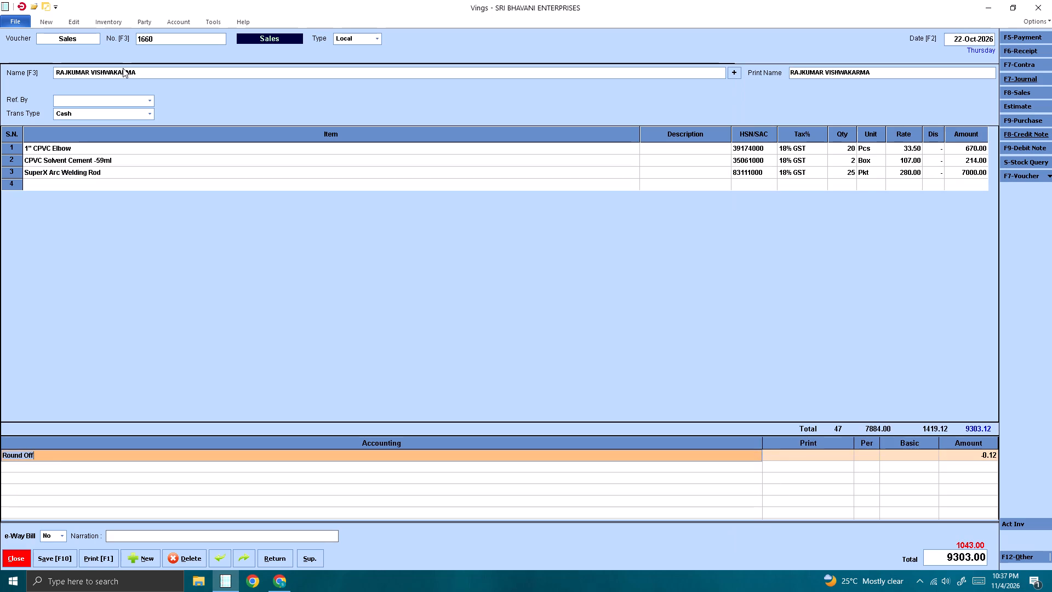
Add Panel Light - 15W Star Param as the fourth item line with quantity 20 at its default rate.
key(BackSpace)
text(15w)
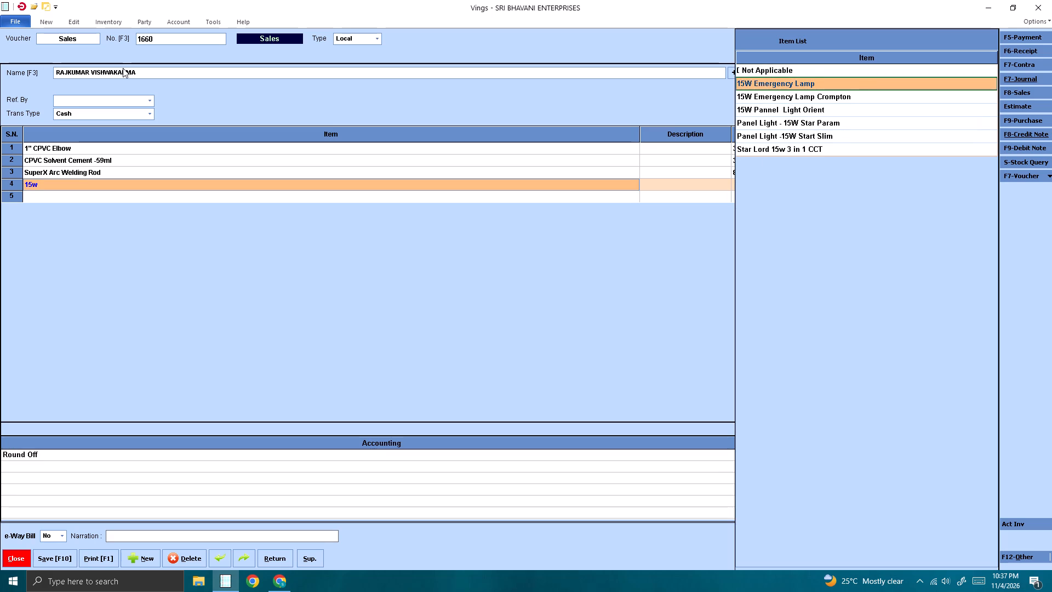
key(Down)
key(Down)
key(Down)
key(Return)
key(Return)
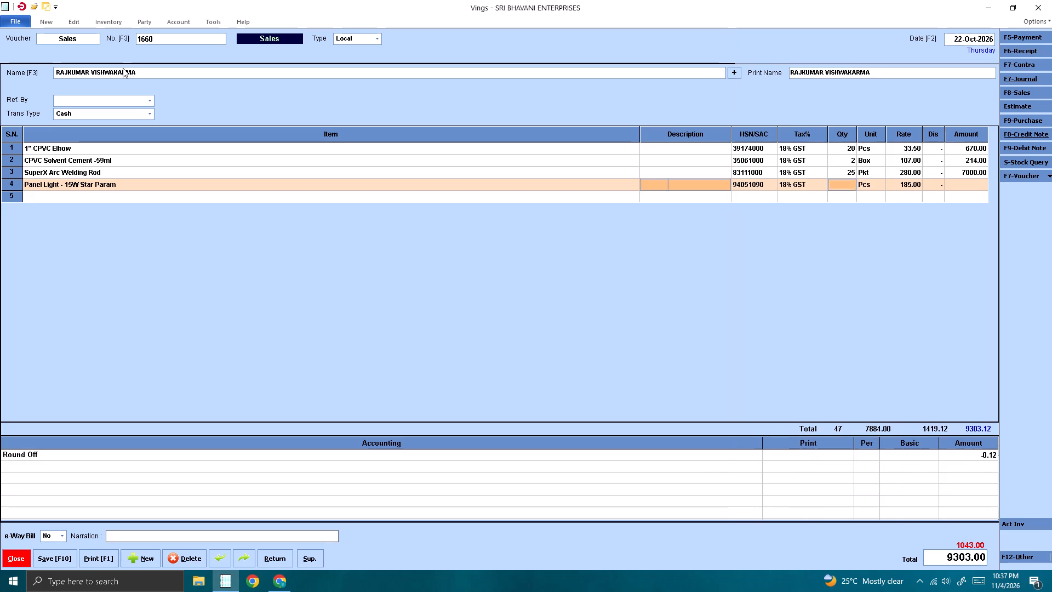
text(20)
key(Return)
key(Return)
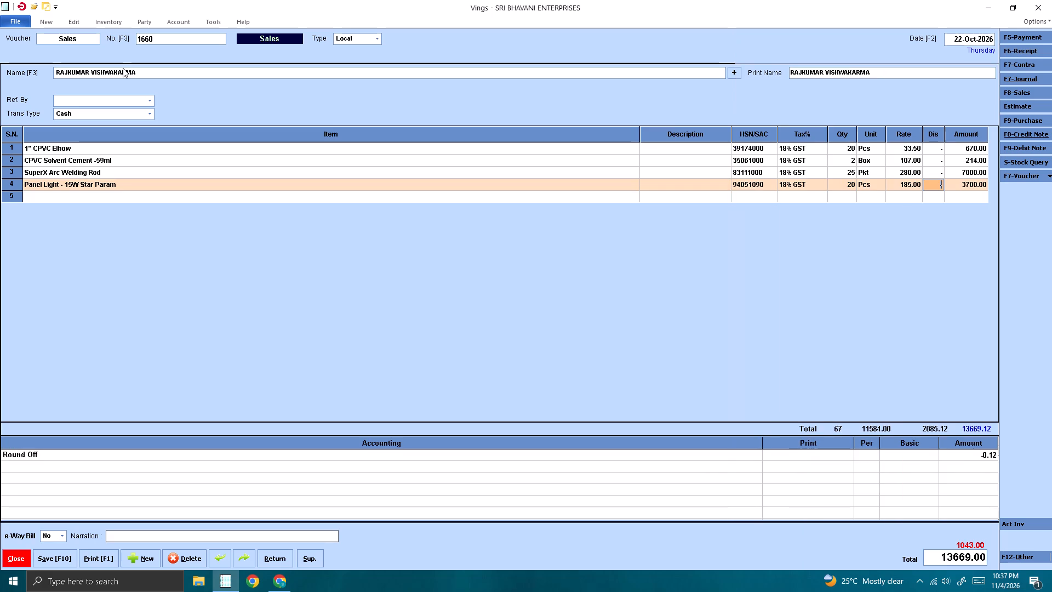
key(Return)
key(Return)
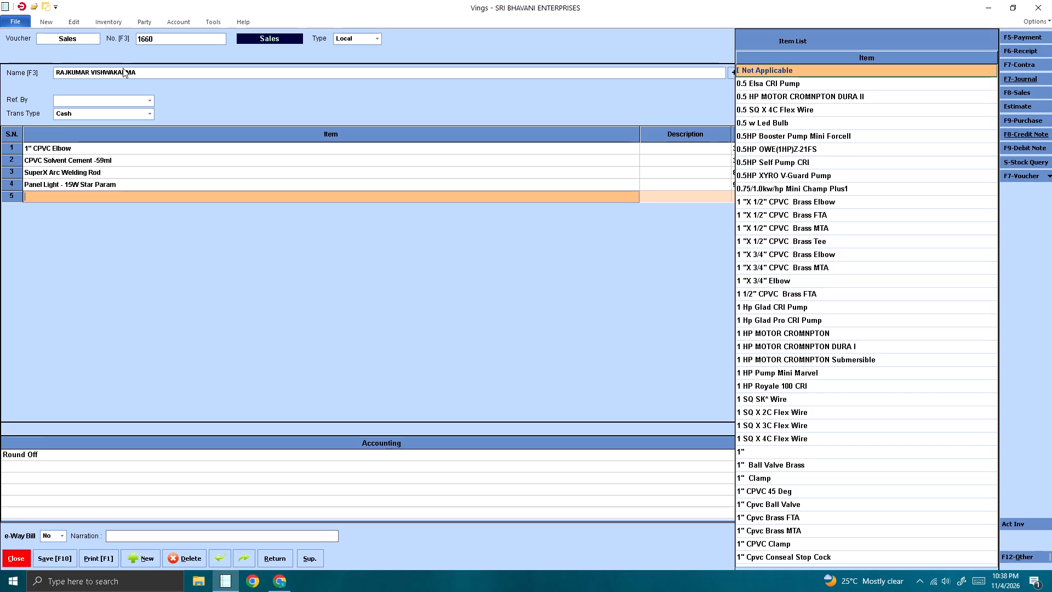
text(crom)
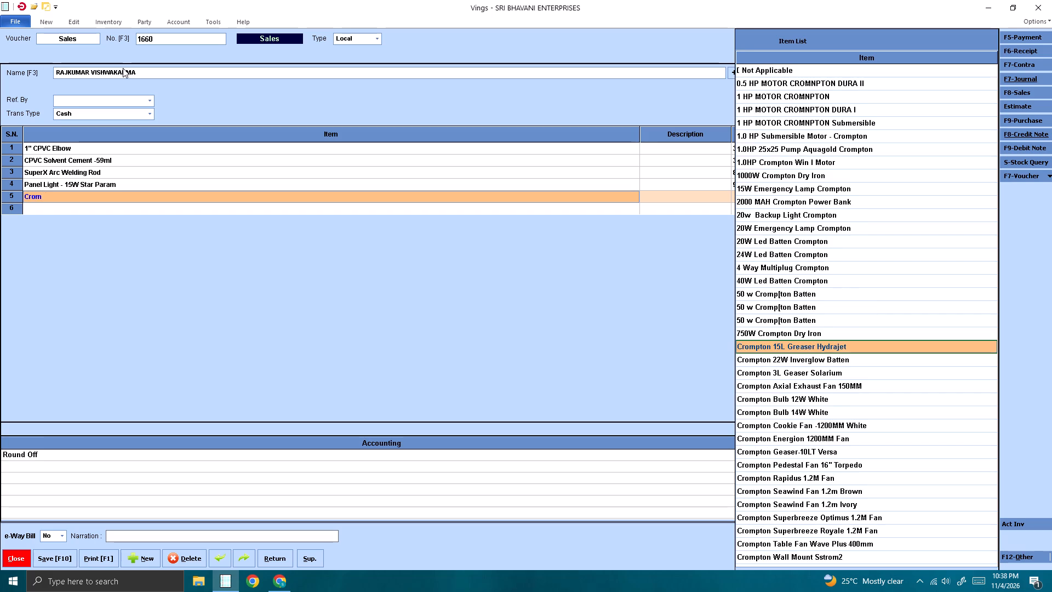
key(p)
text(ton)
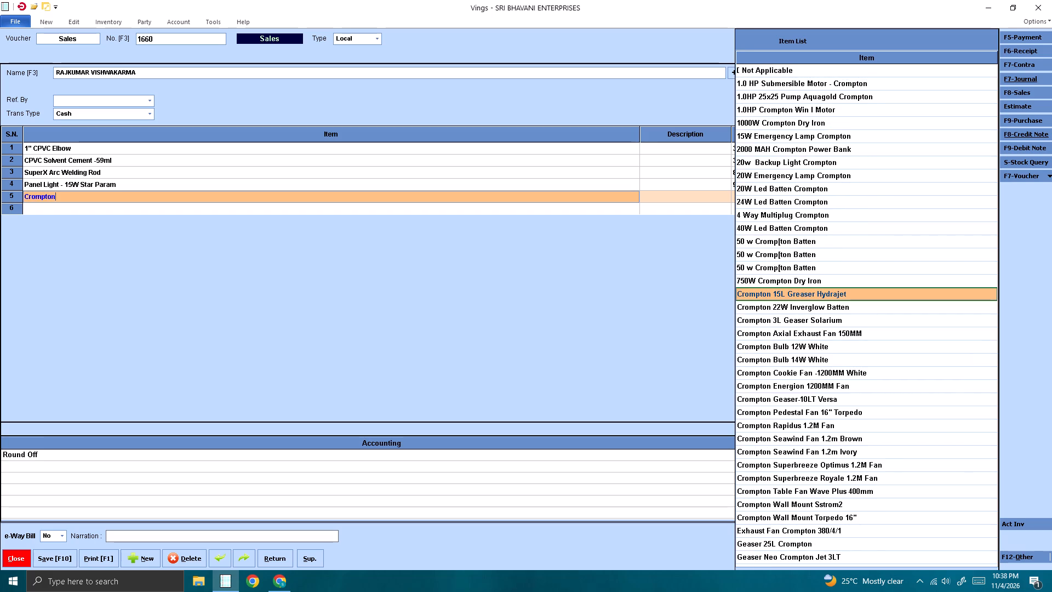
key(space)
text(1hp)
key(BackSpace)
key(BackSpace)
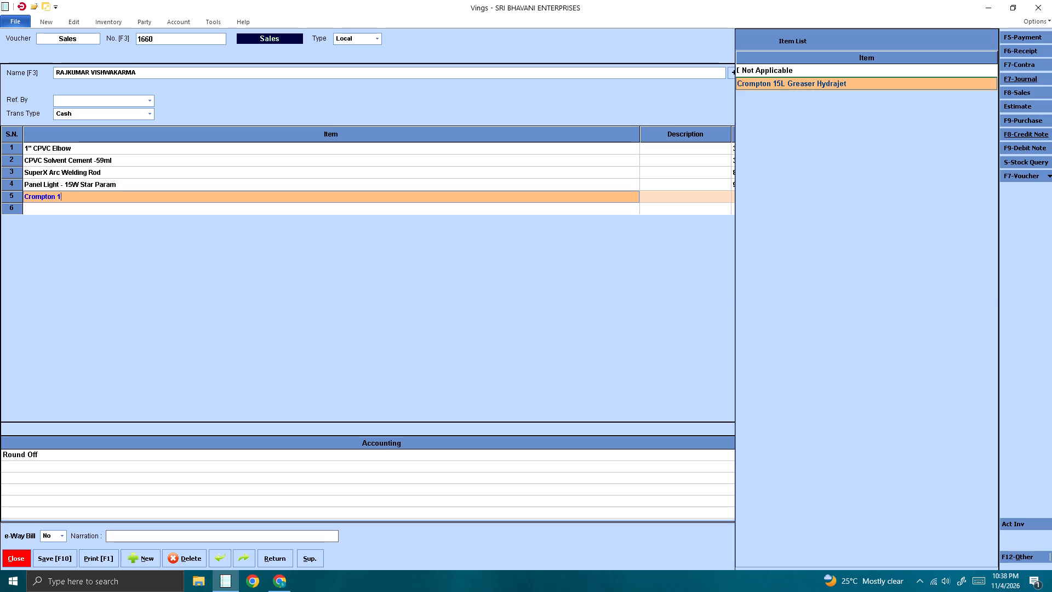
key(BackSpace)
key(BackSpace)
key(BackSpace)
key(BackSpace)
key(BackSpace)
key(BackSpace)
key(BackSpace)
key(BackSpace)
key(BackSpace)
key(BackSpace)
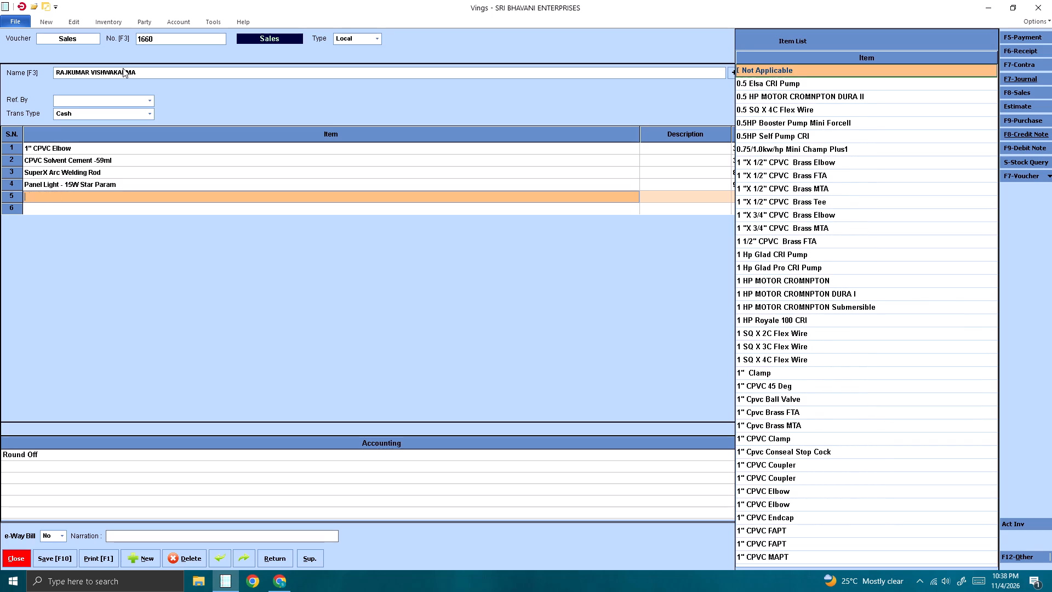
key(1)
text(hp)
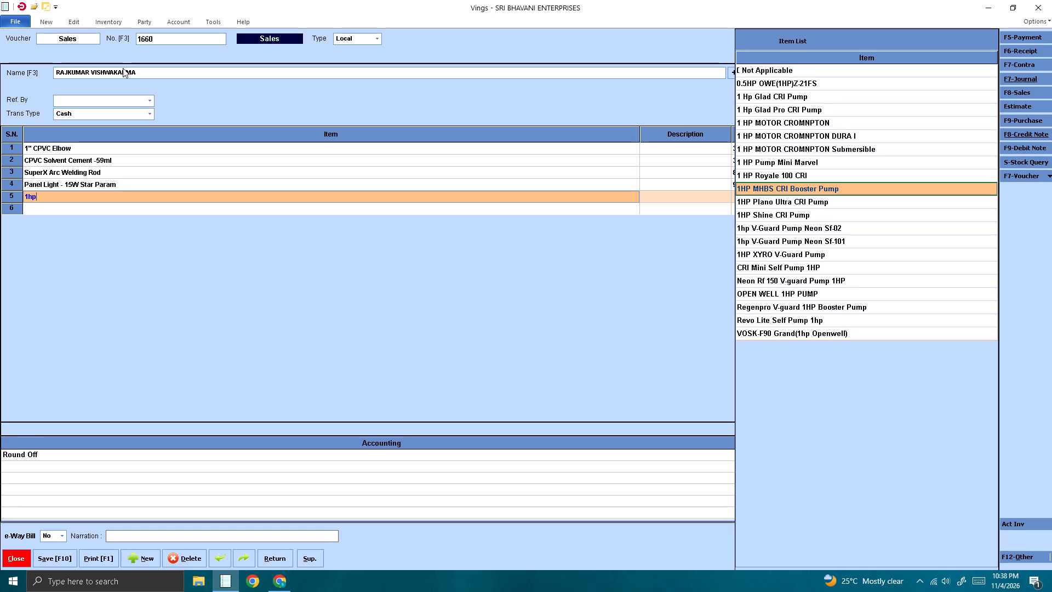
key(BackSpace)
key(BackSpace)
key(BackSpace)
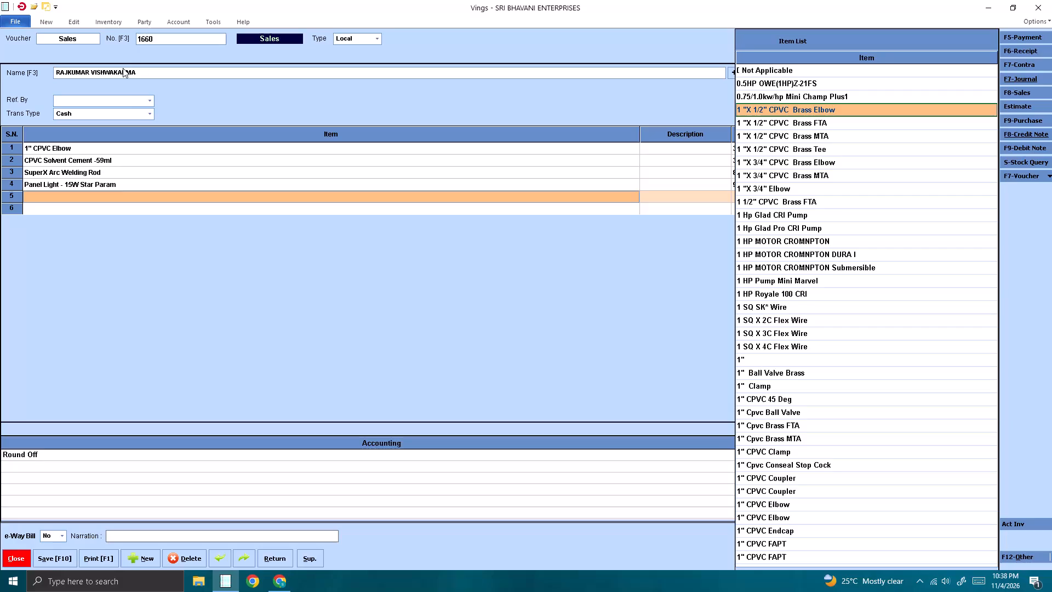
Add 1.0HP OWE 25X25 Z-28 as the fifth item line with quantity 2 at its default rate.
text(owe)
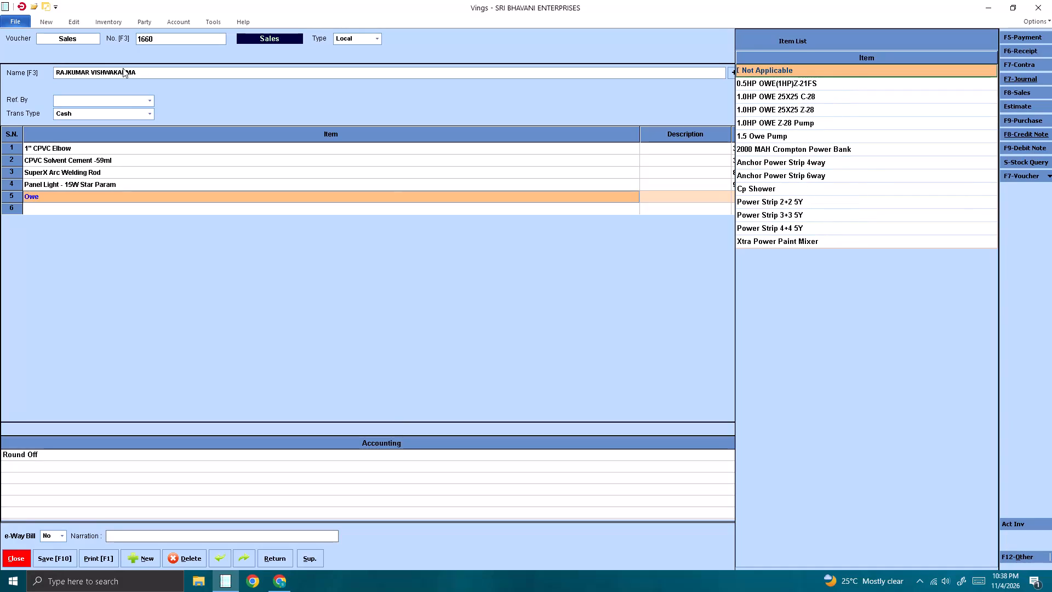
key(Down)
key(Down)
key(Down)
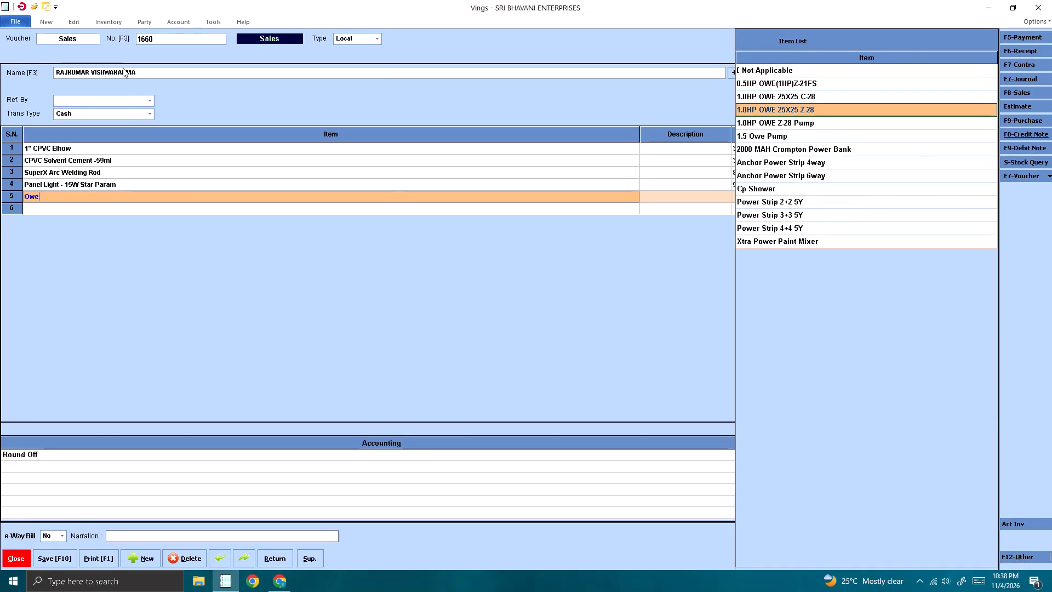
key(Return)
key(Return)
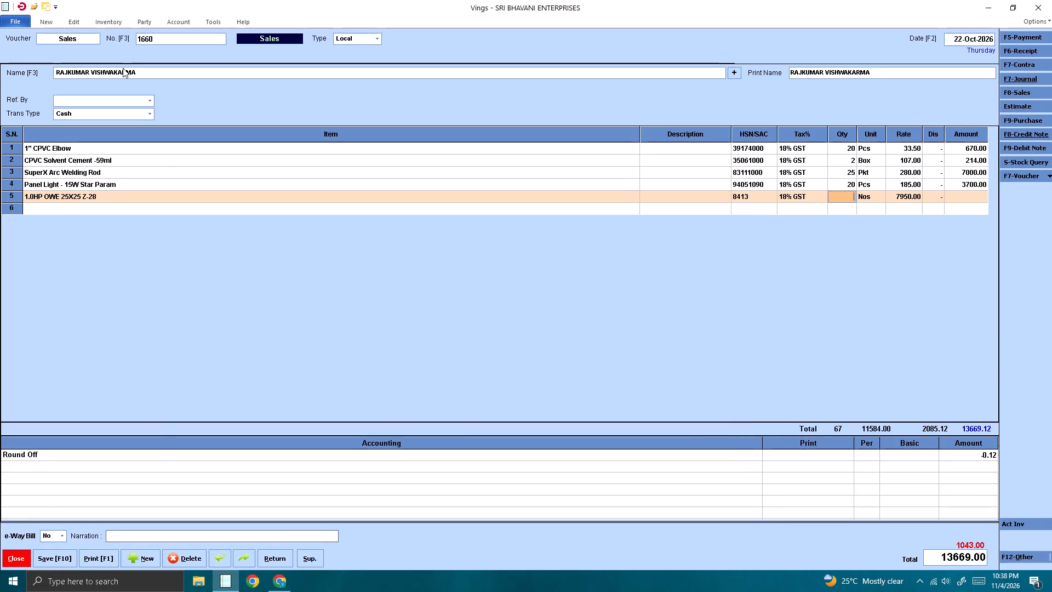
key(2)
key(Return)
key(Return)
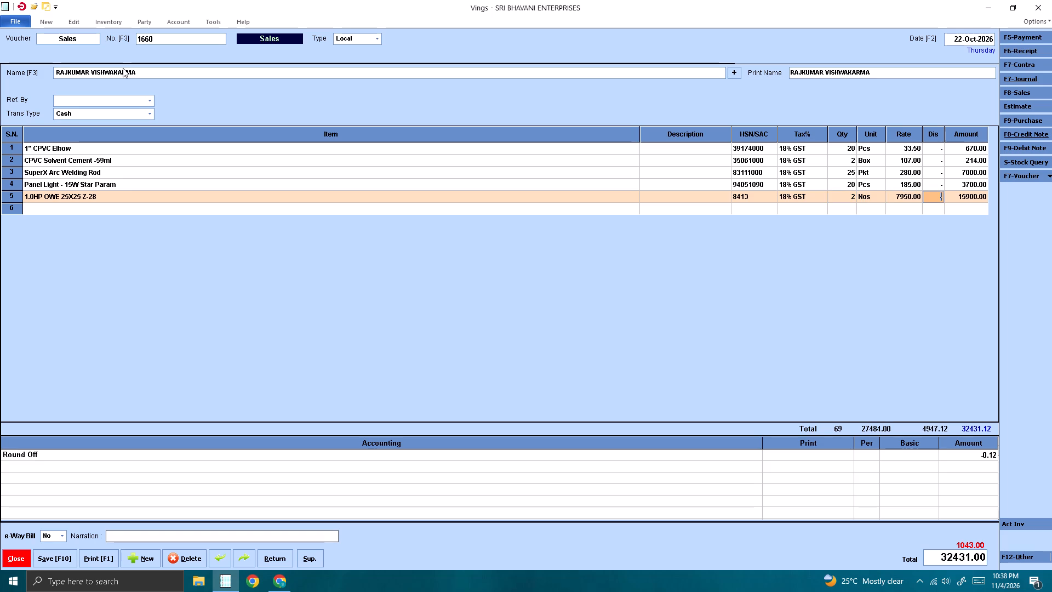
key(Return)
key(Return)
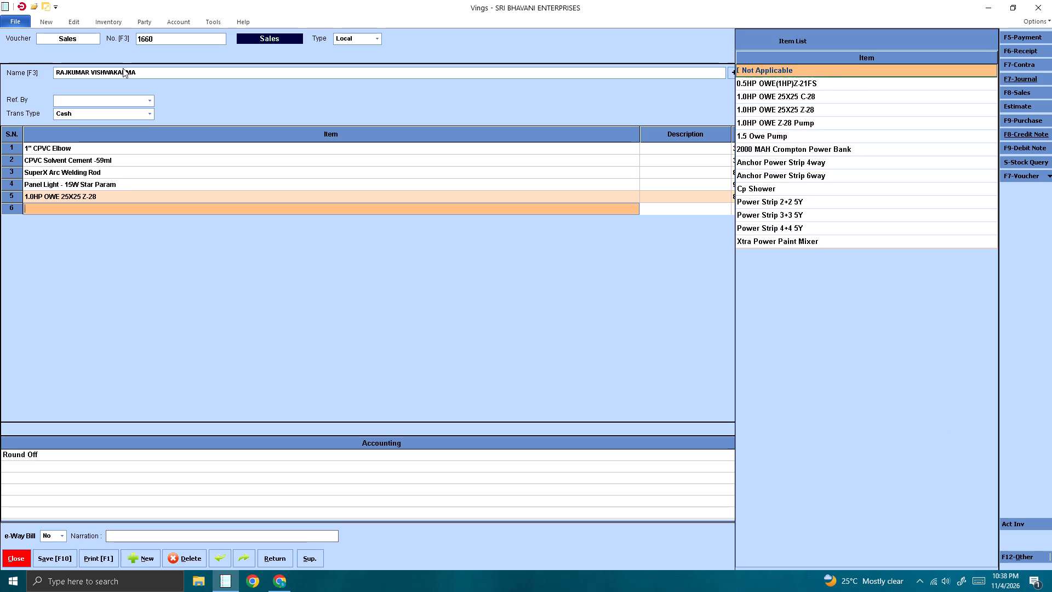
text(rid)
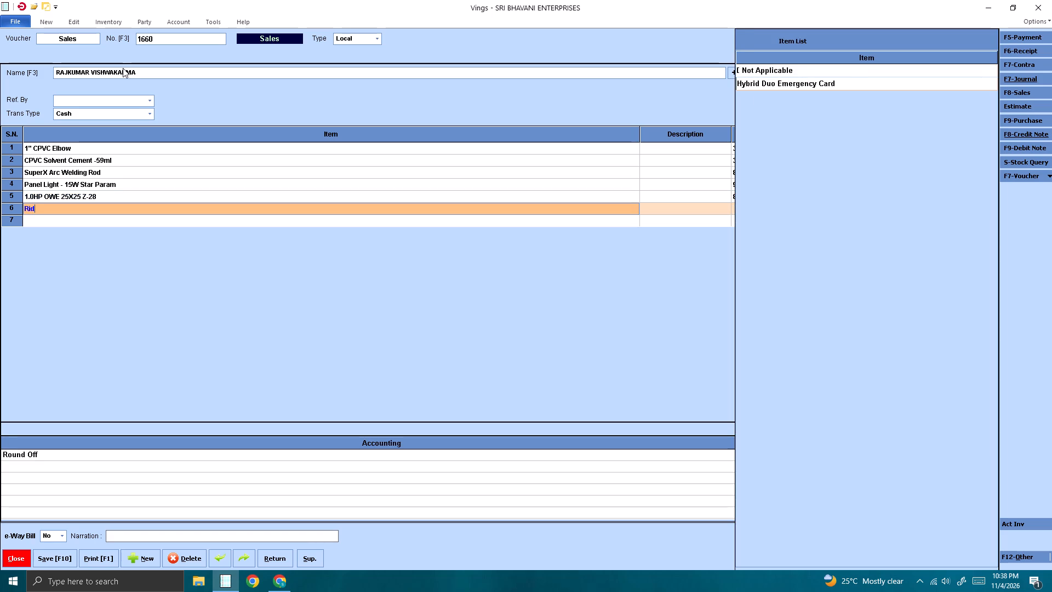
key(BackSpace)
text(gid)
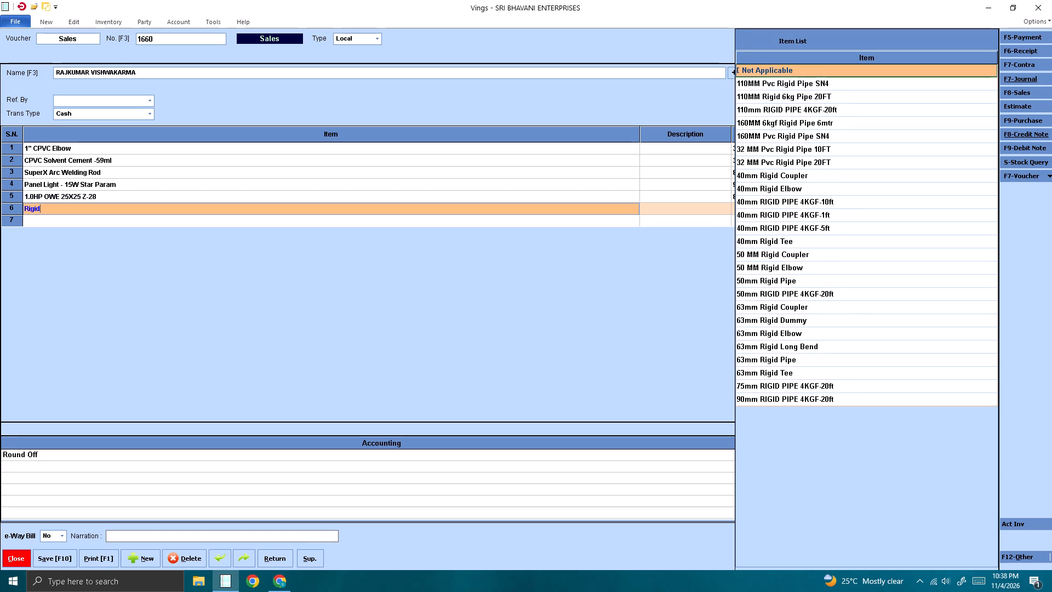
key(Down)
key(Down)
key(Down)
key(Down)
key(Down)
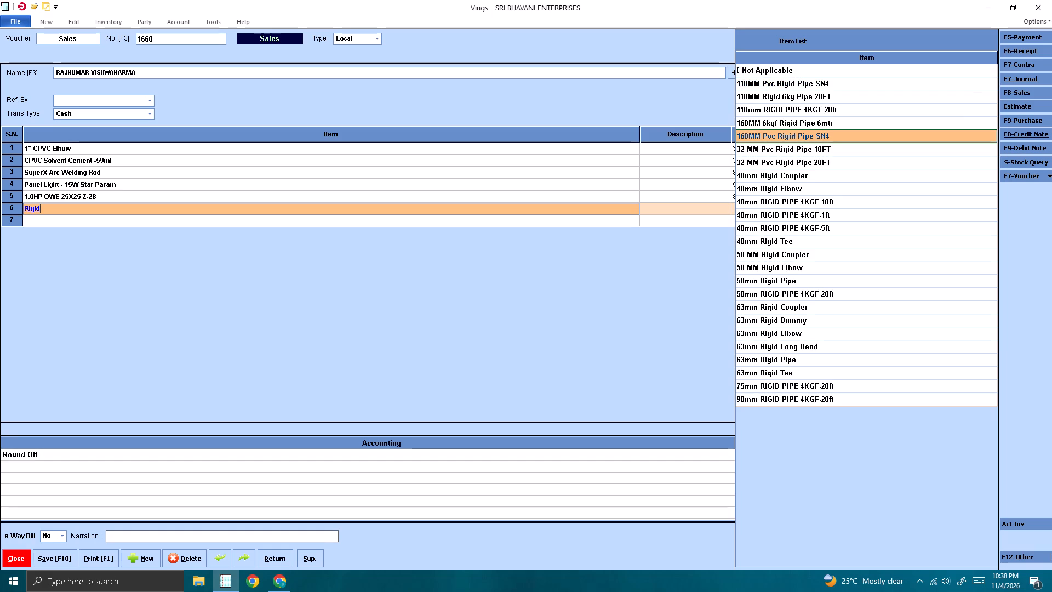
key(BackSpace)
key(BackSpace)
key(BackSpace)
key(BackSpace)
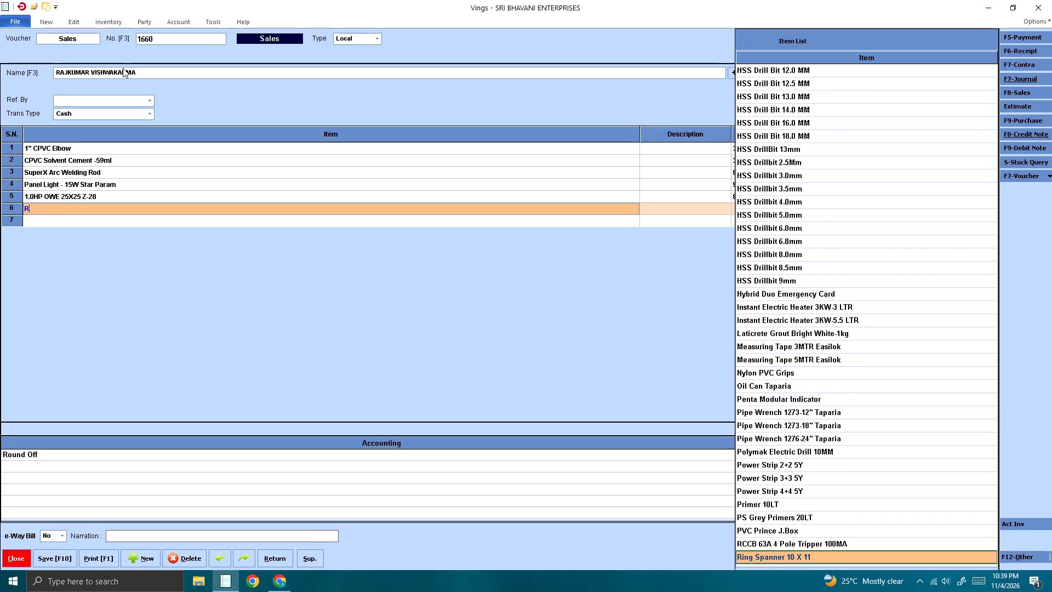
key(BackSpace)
Add the first listed 6" UGD SN4 PIPE as the sixth item line with quantity 4 at its default rate.
text(sn)
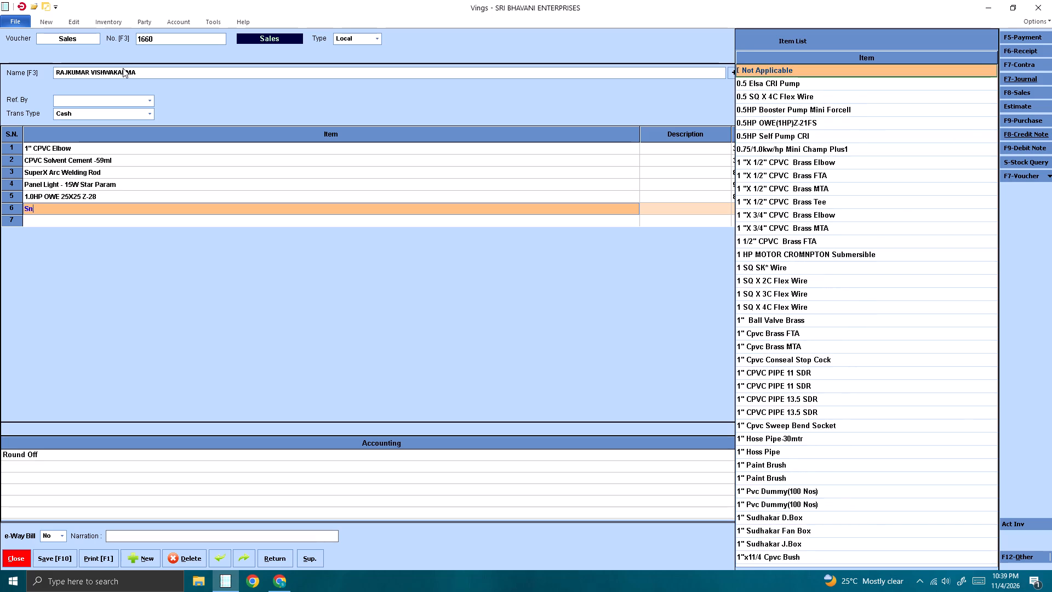
key(4)
key(Down)
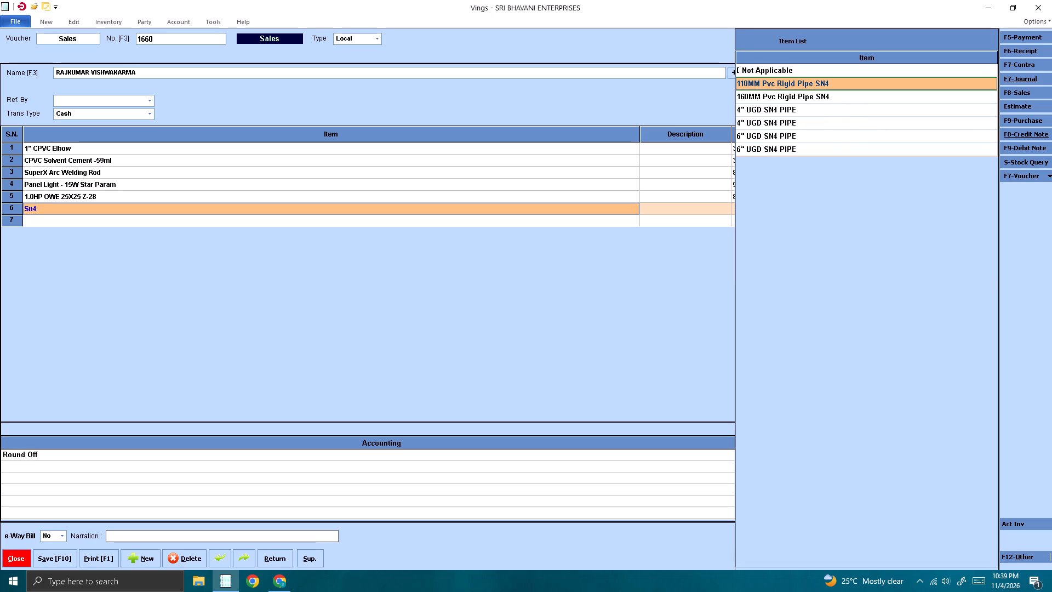
key(Down)
key(Down)
key(Down)
key(Down)
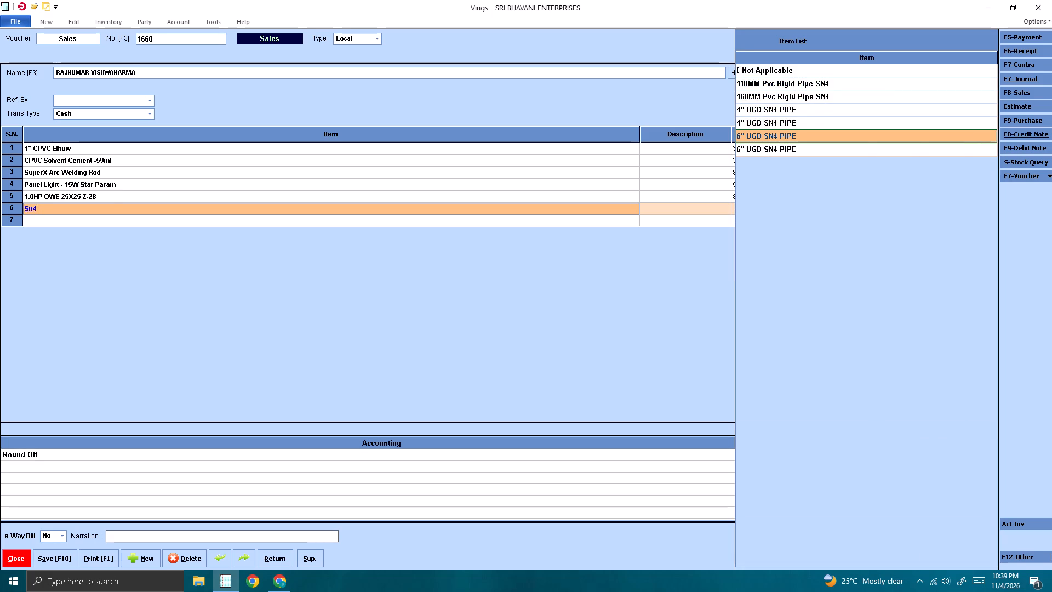
key(Return)
key(Return)
key(4)
key(Return)
key(Return)
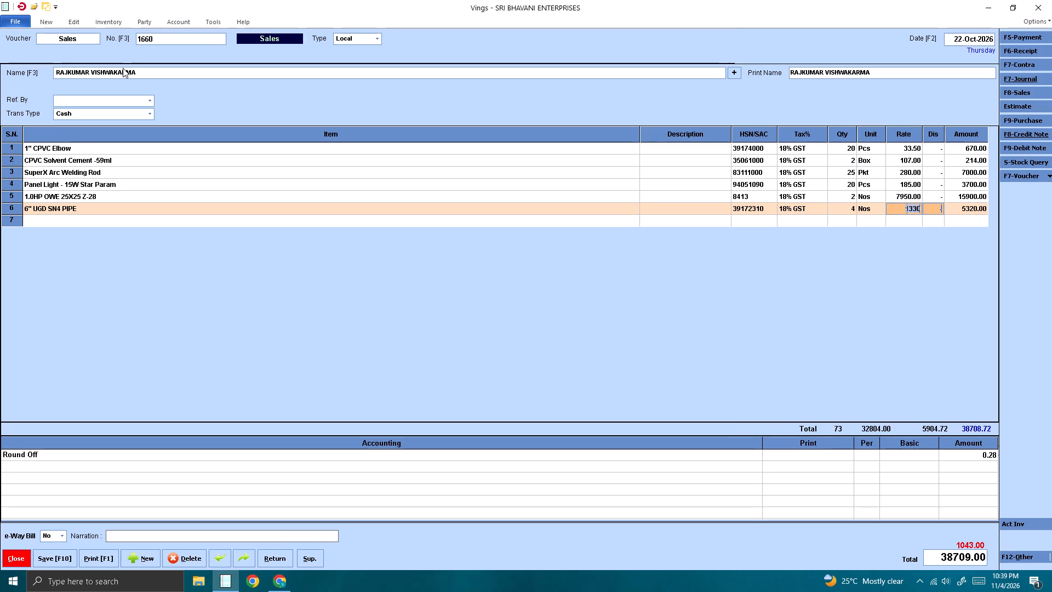
key(Return)
key(Return)
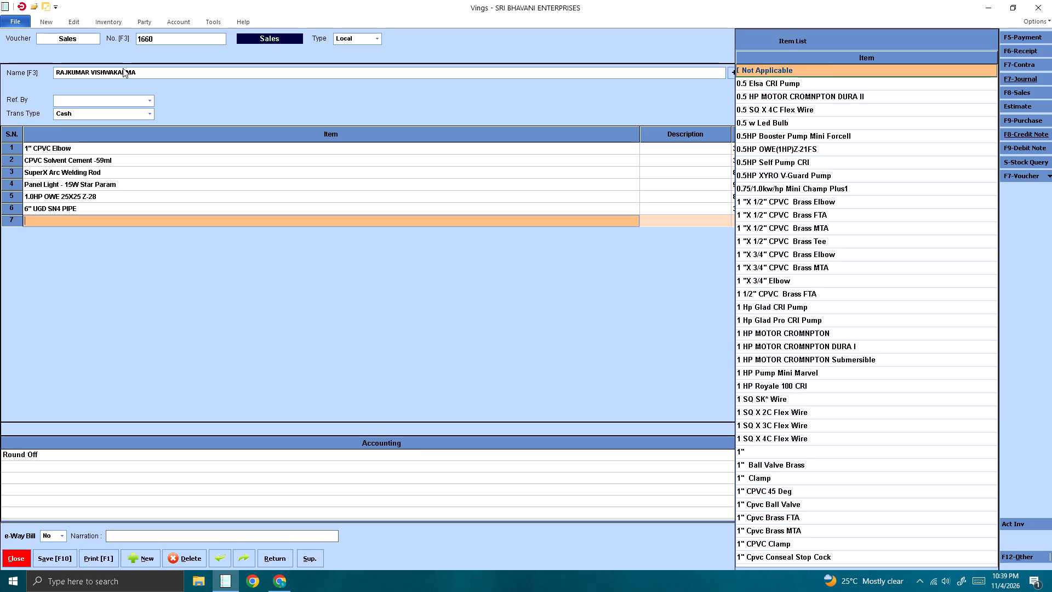
Add 6" UGD SN2 PIPE as the seventh item line with quantity 6 at its default rate.
key(s)
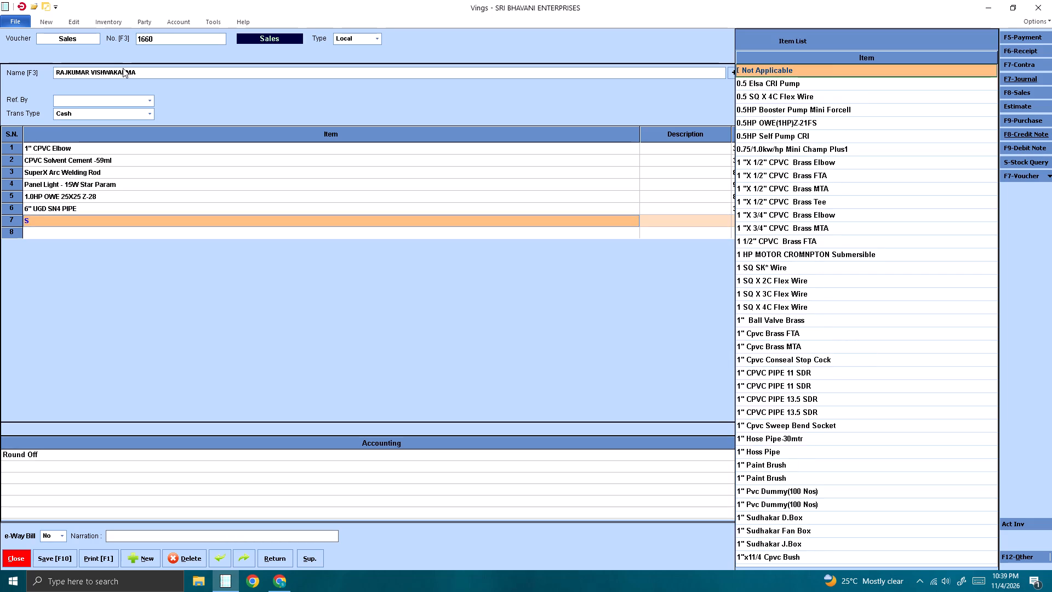
text(n2)
key(Down)
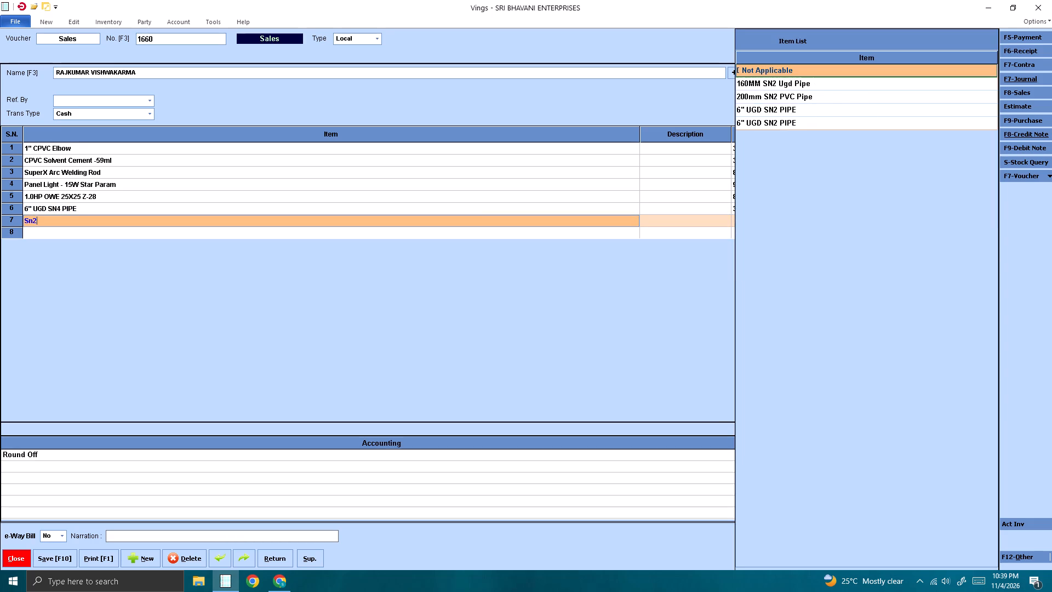
key(Down)
key(Down)
key(Return)
key(Return)
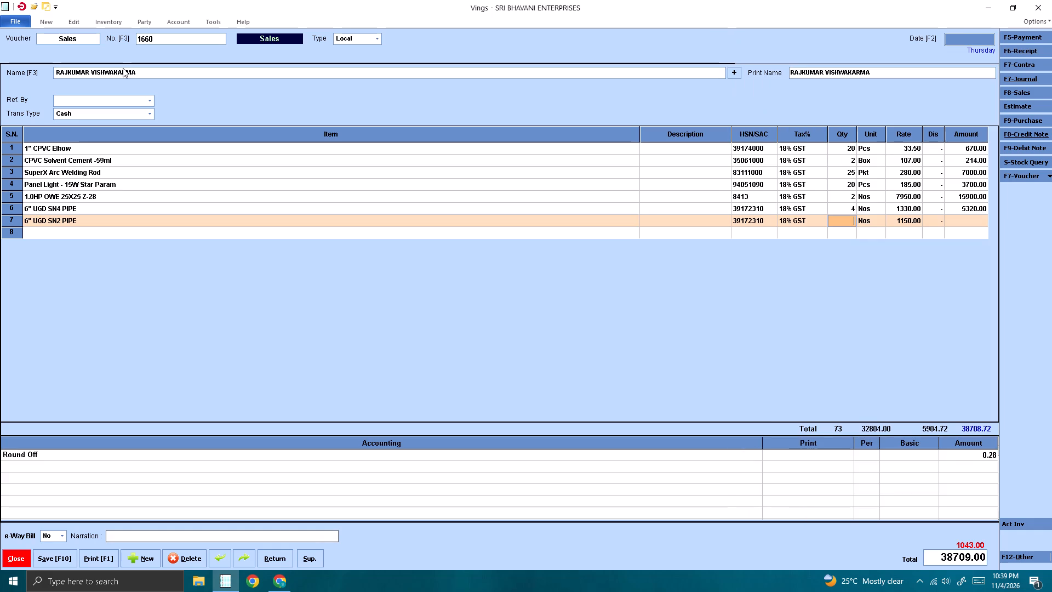
key(6)
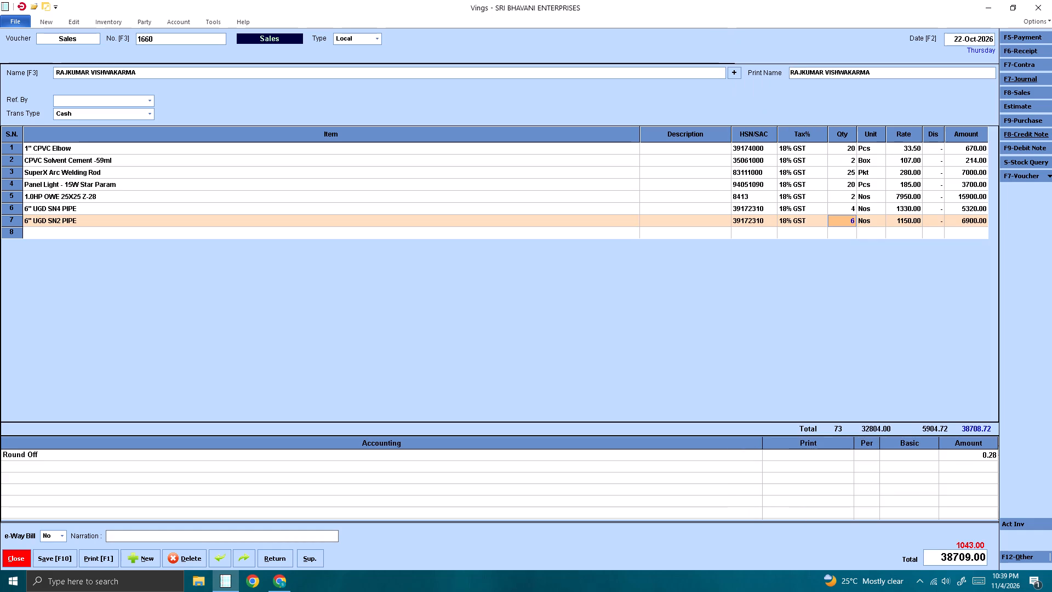
key(Return)
key(Return)
key(Return)
key(Return)
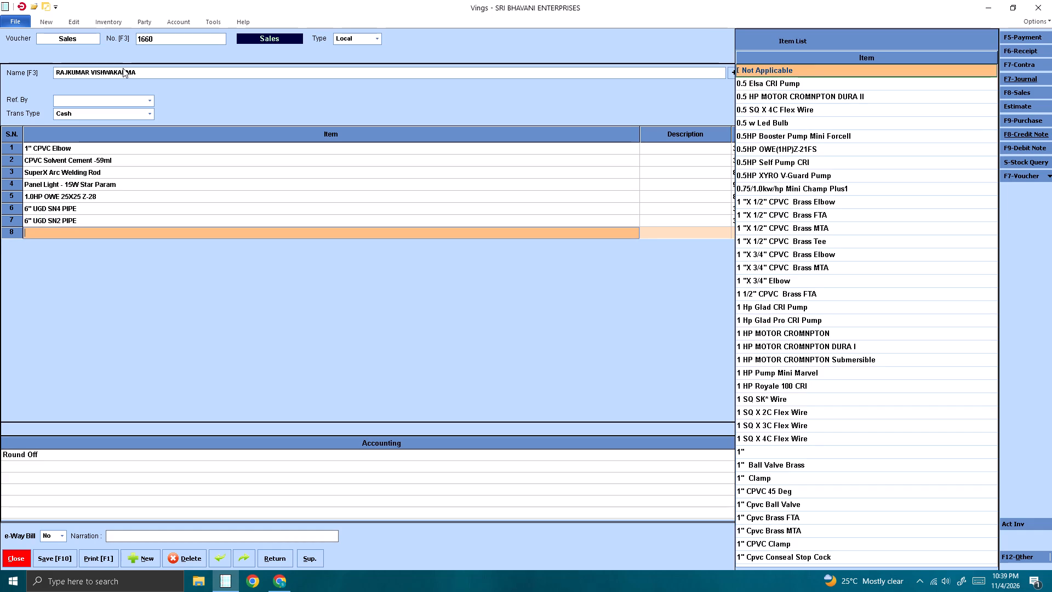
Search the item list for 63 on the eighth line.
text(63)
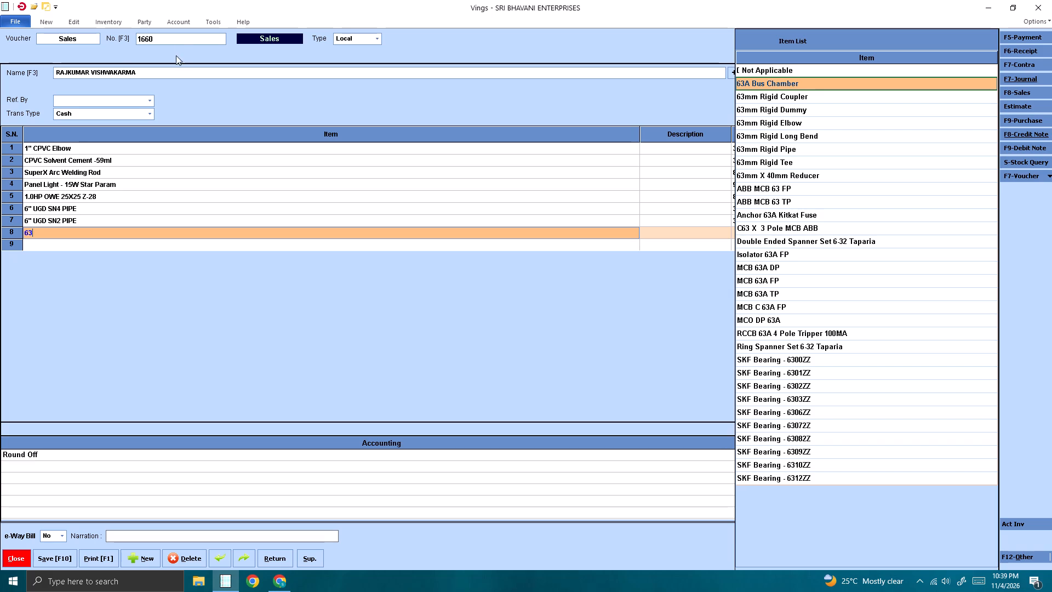
Replace the fifth line's item with 1 HP MOTOR CROMNPTON DURA I, quantity 2 at its default rate.
click(116, 195)
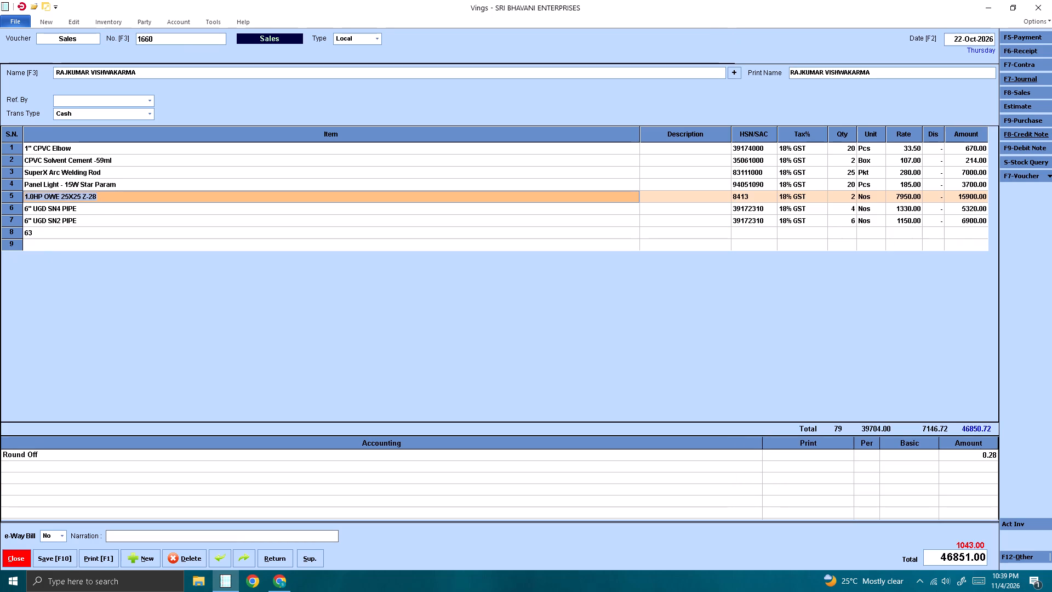
text(dura)
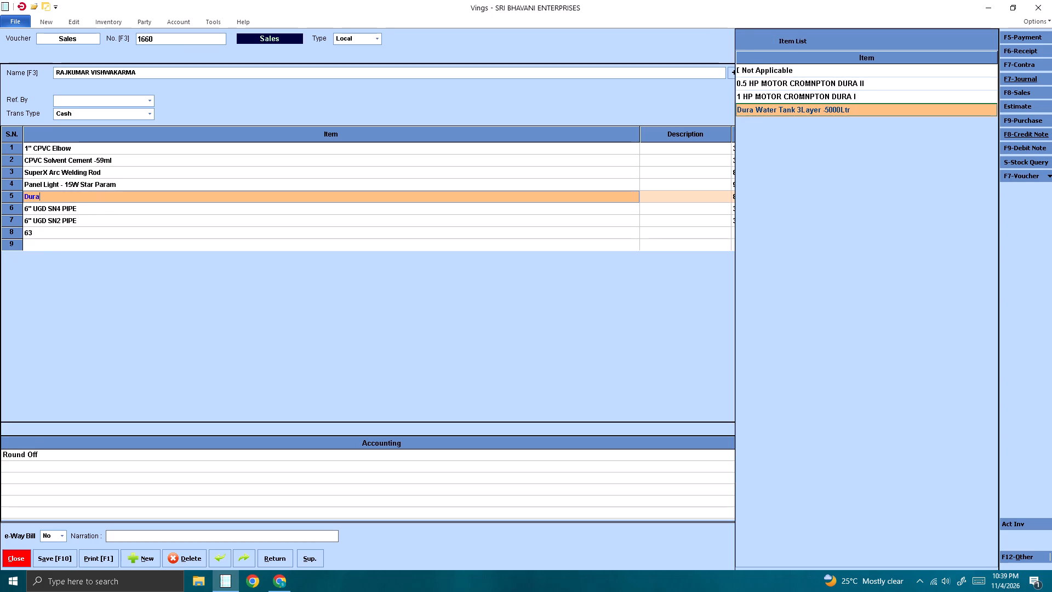
key(Up)
key(Return)
key(Return)
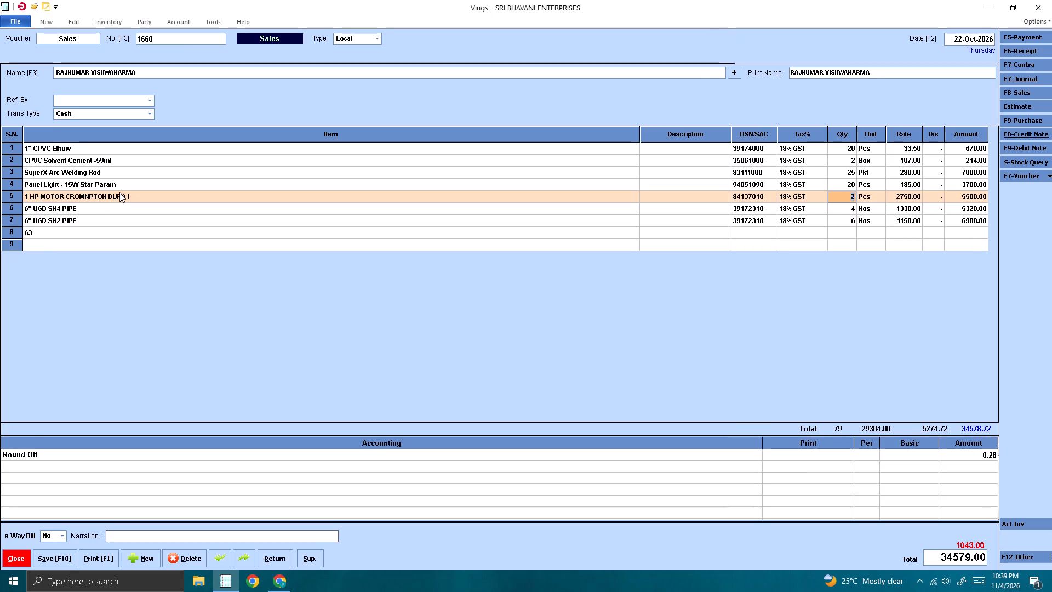
key(2)
key(Return)
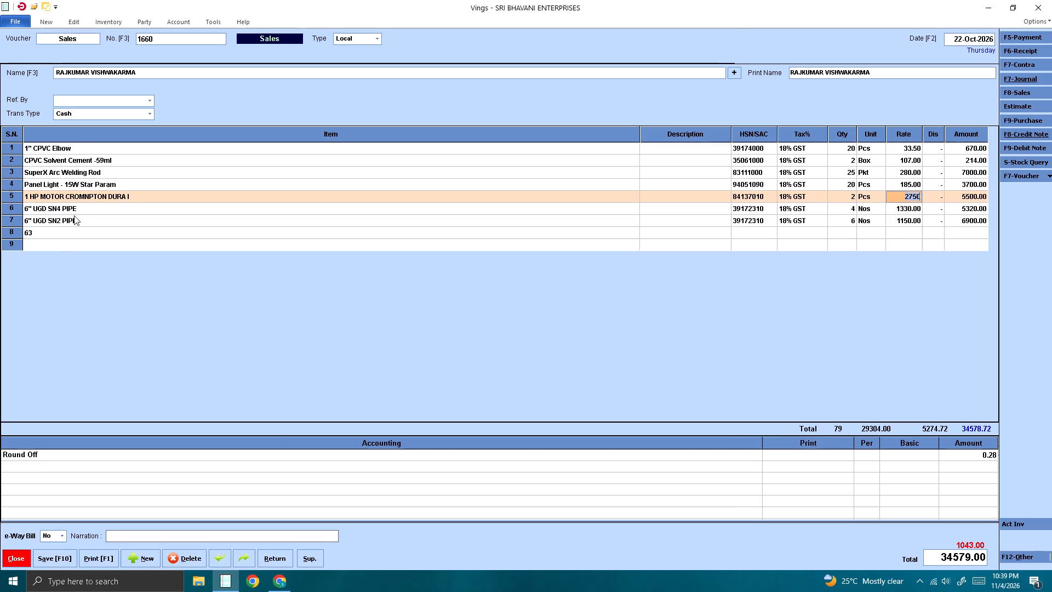
Replace the unfinished 63 entry on the eighth line with 3"x4FT SWR D/S Pipe, quantity 10 at its default rate.
click(55, 231)
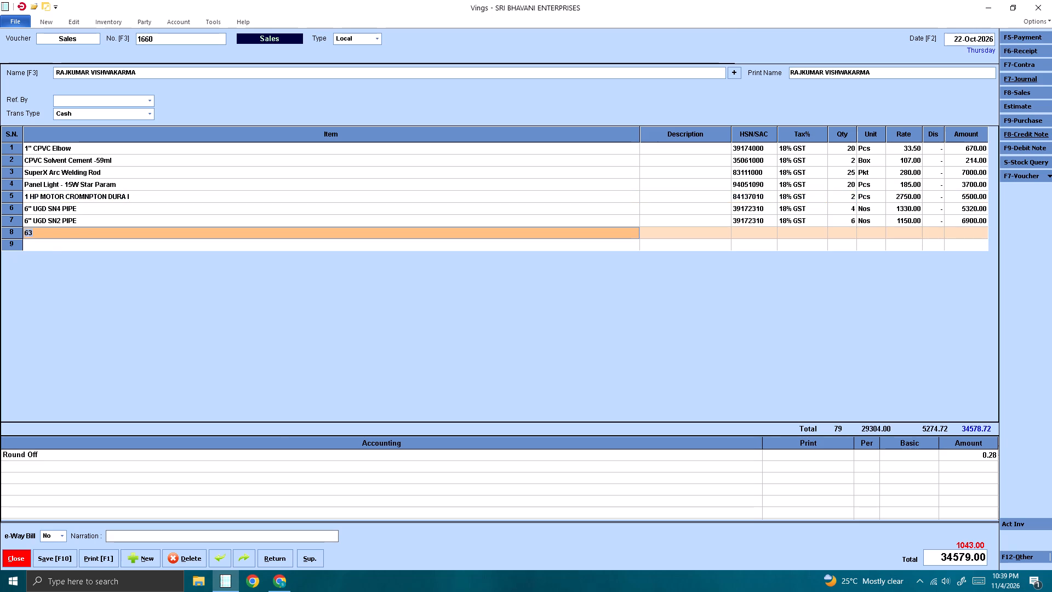
key(Delete)
key(BackSpace)
key(Return)
text(3" swr)
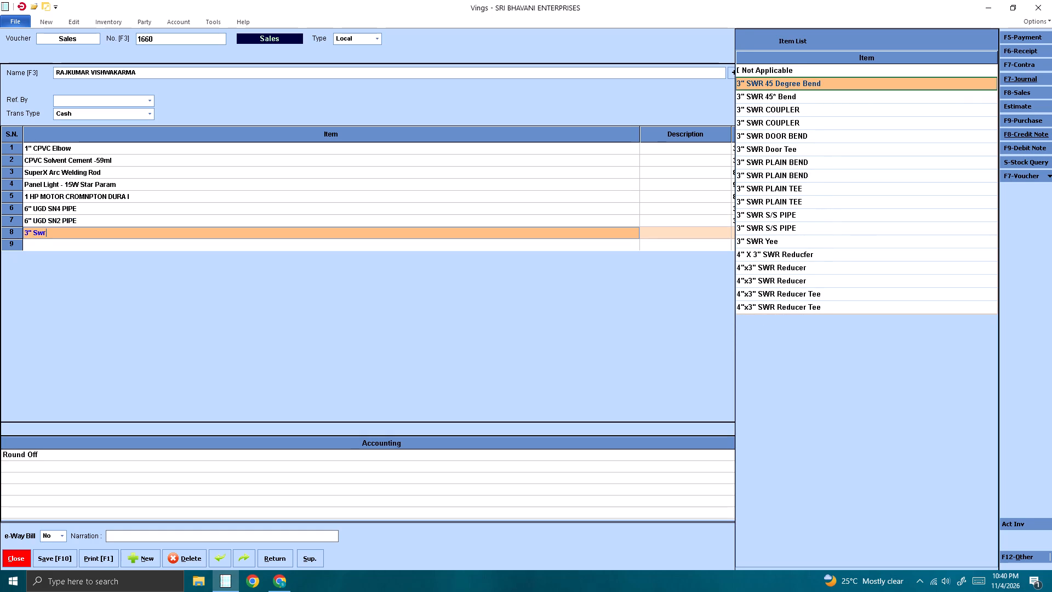
key(BackSpace)
key(BackSpace)
key(BackSpace)
key(x)
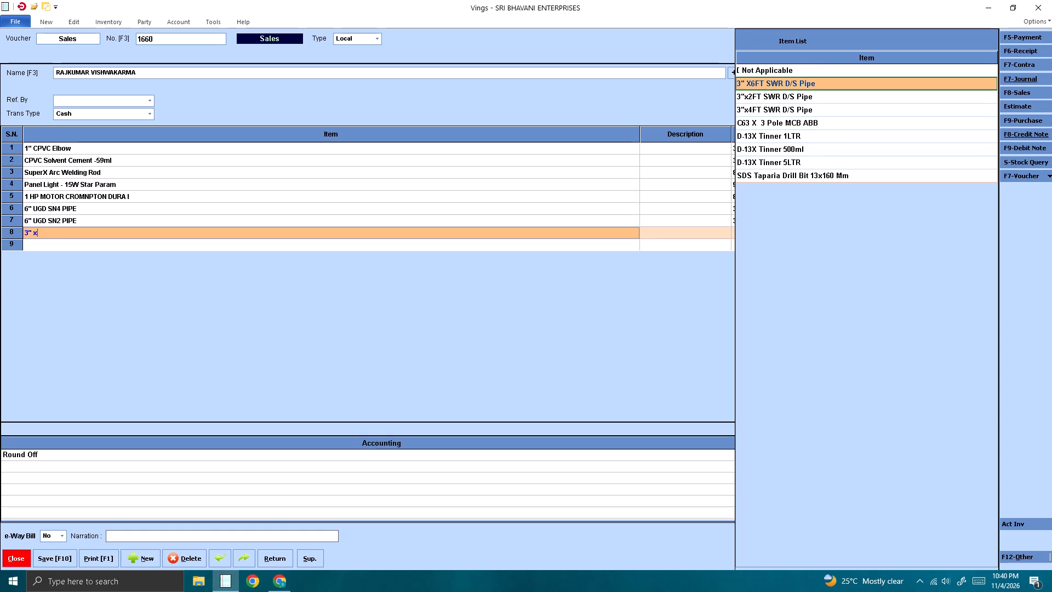
key(Down)
key(Down)
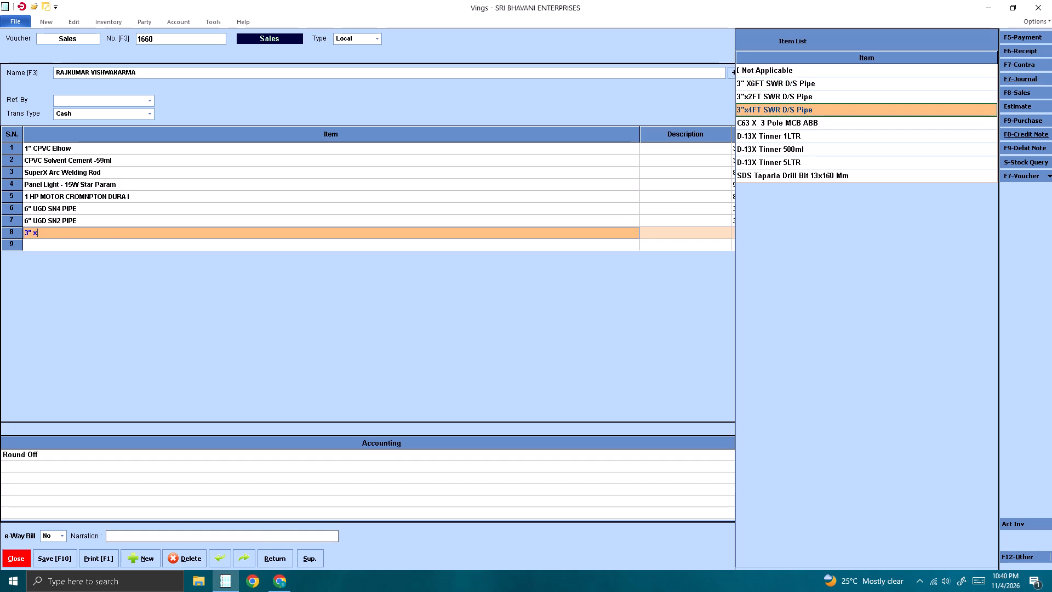
key(Return)
key(Return)
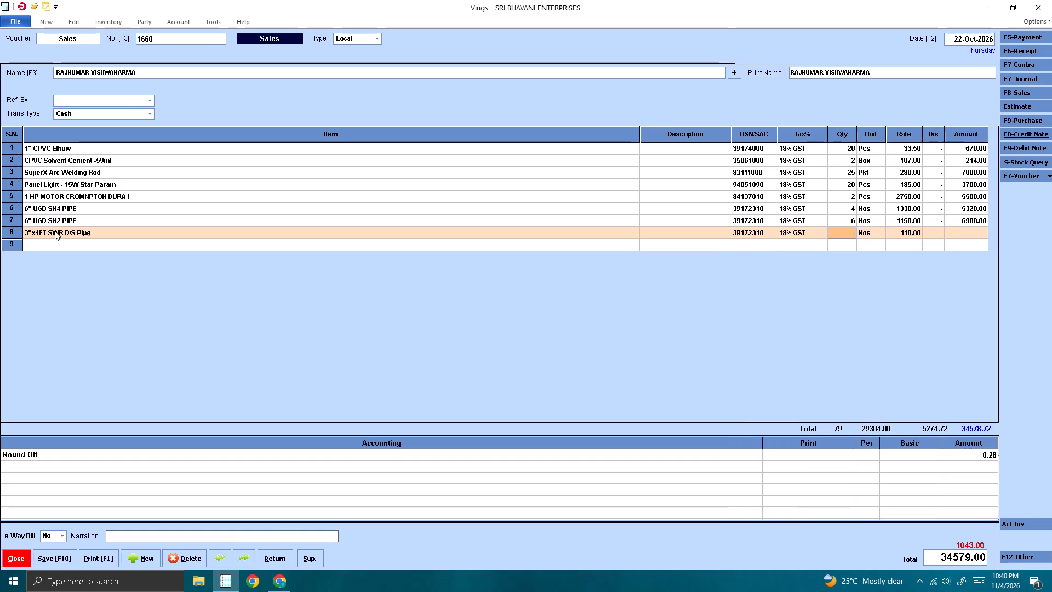
text(10)
key(Return)
key(Return)
key(Return)
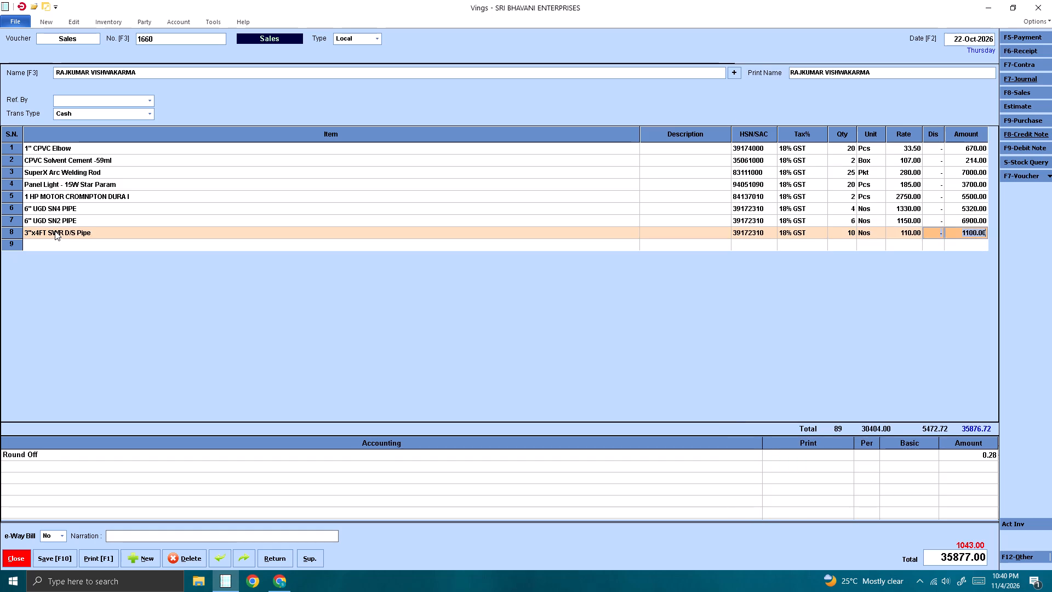
key(Return)
Add 3"x2FT SWR D/S Pipe as the ninth item line with quantity 10 at its default rate.
text(3"x)
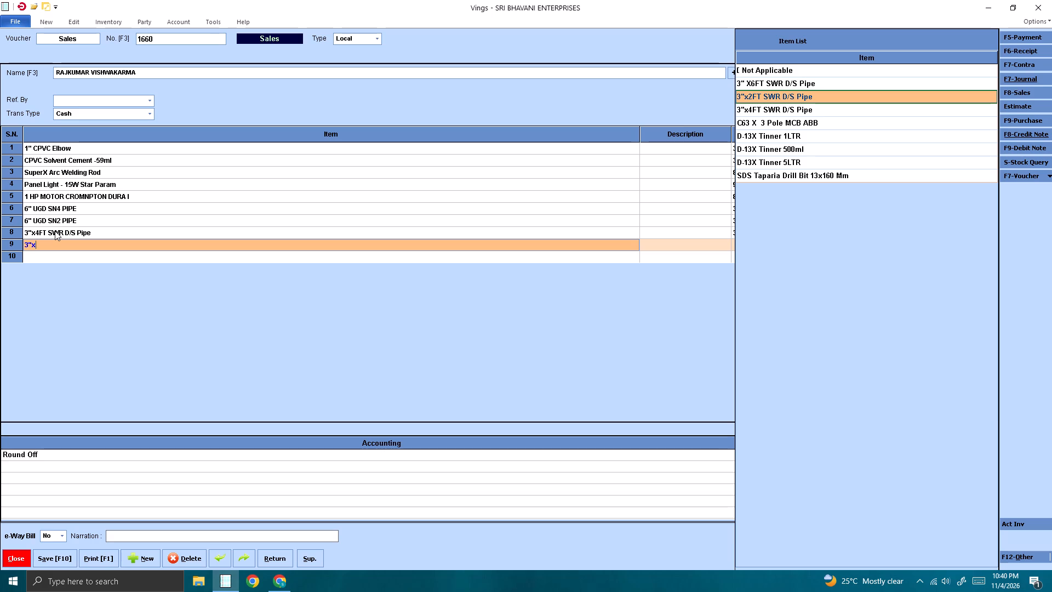
key(Return)
key(Return)
text(10)
key(Return)
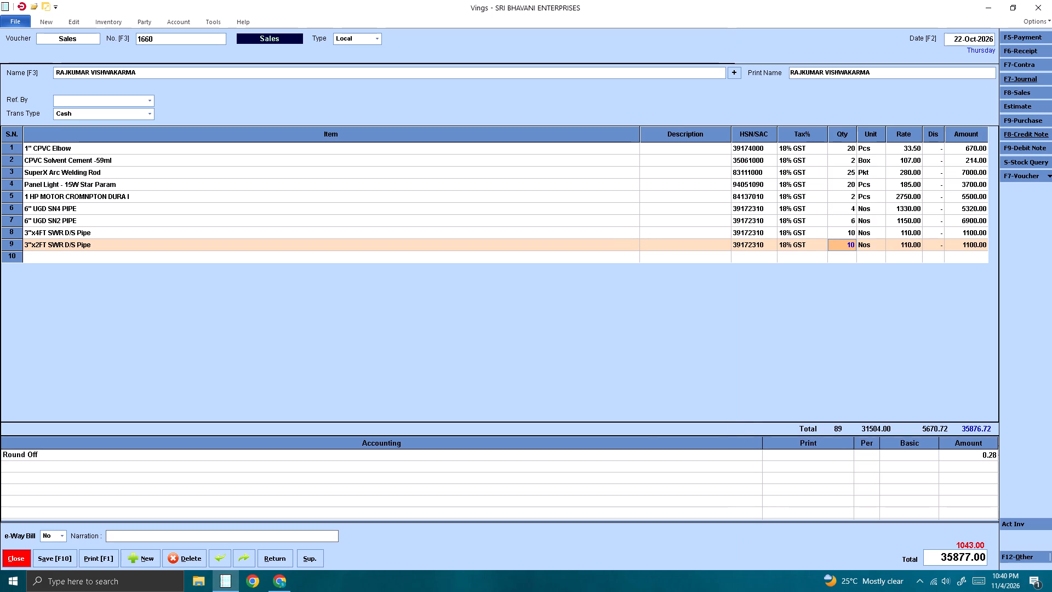
key(Return)
key(Return)
key(Return)
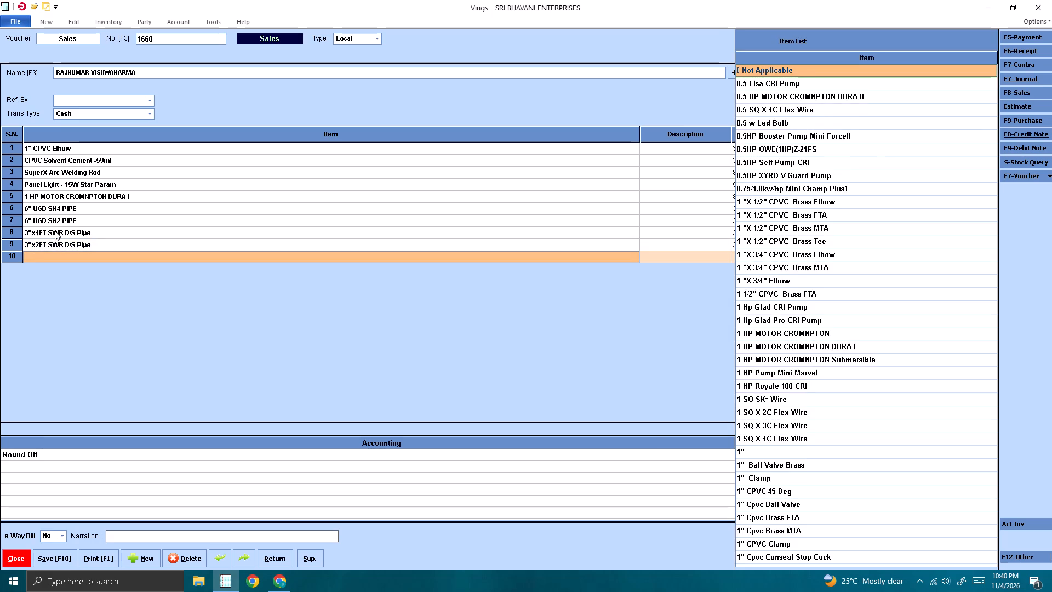
Add 75mm RIGID PIPE 4KGF-20ft as the tenth item line with quantity 10 at its default rate.
text(rigid)
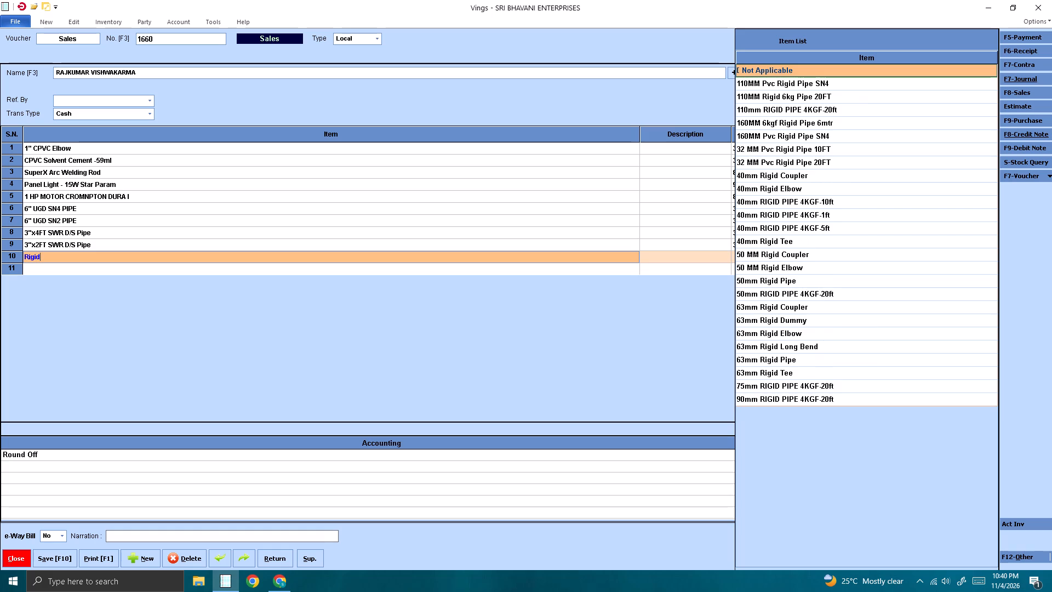
key(BackSpace)
key(BackSpace)
key(BackSpace)
key(BackSpace)
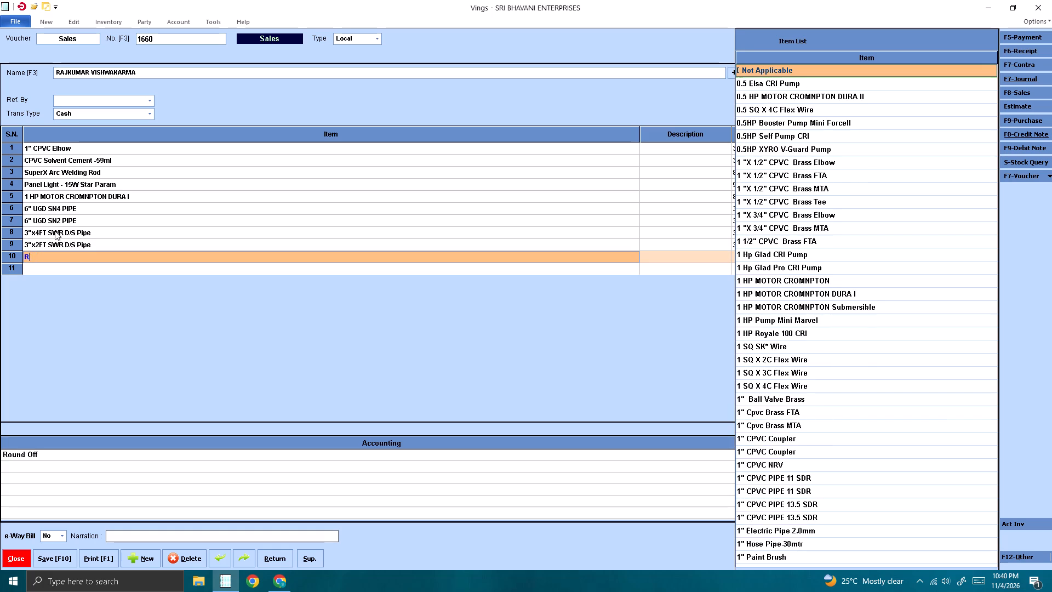
key(BackSpace)
text(75)
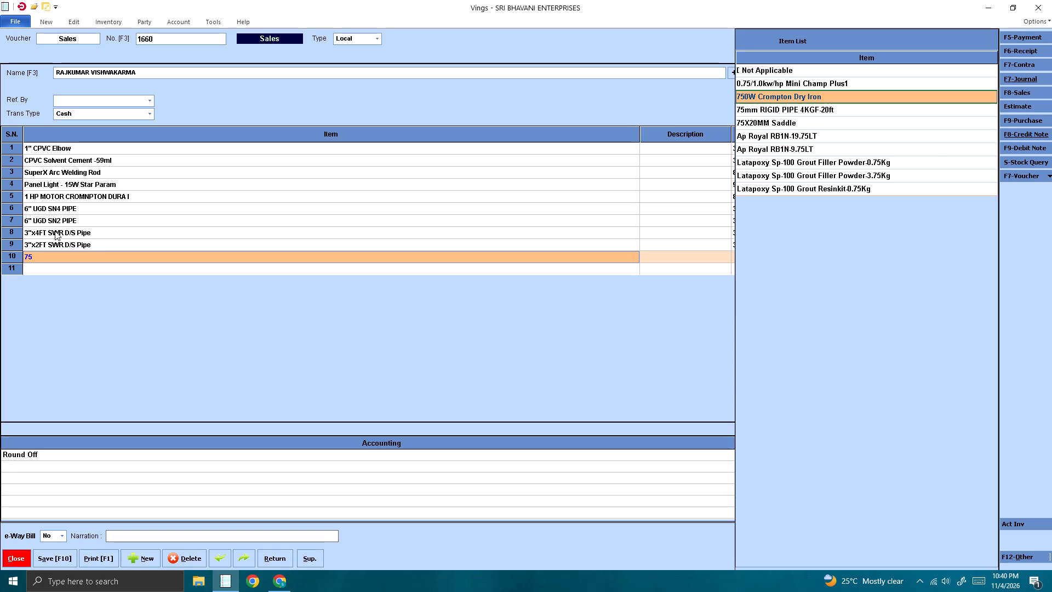
text(mm)
key(Return)
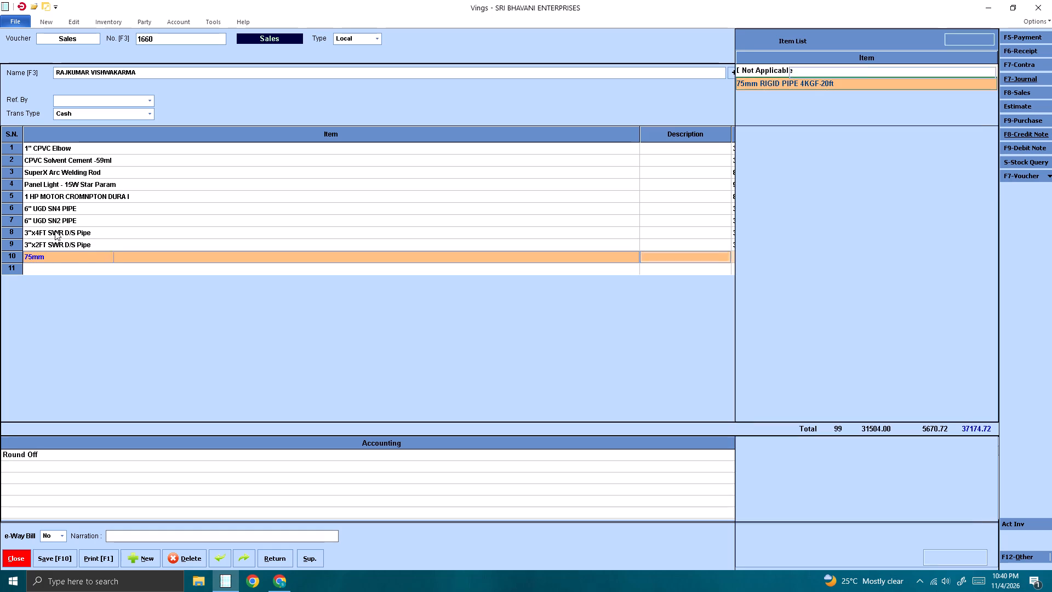
key(Return)
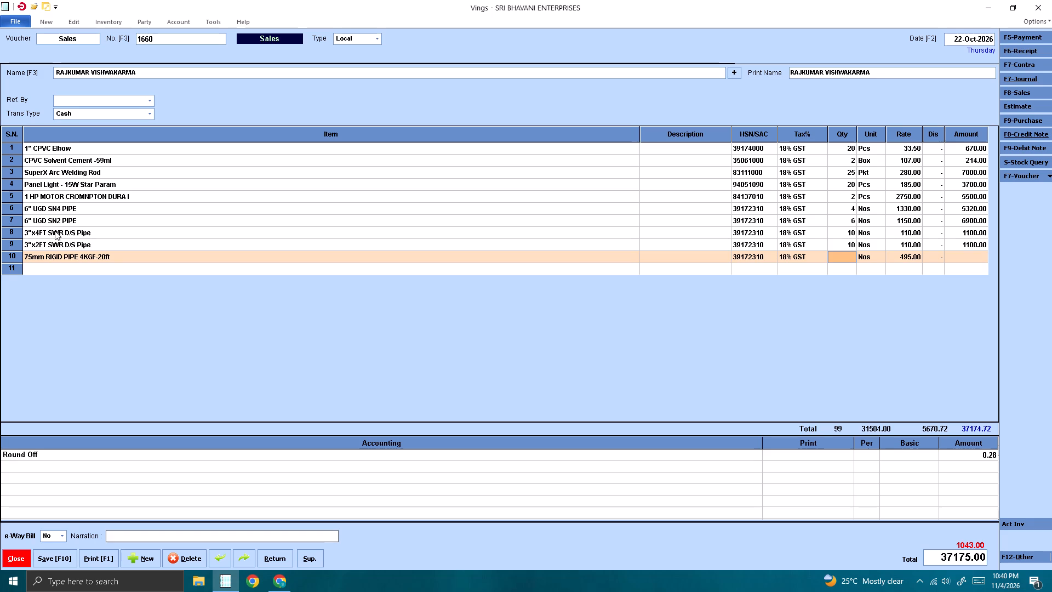
text(10)
key(Return)
key(Return)
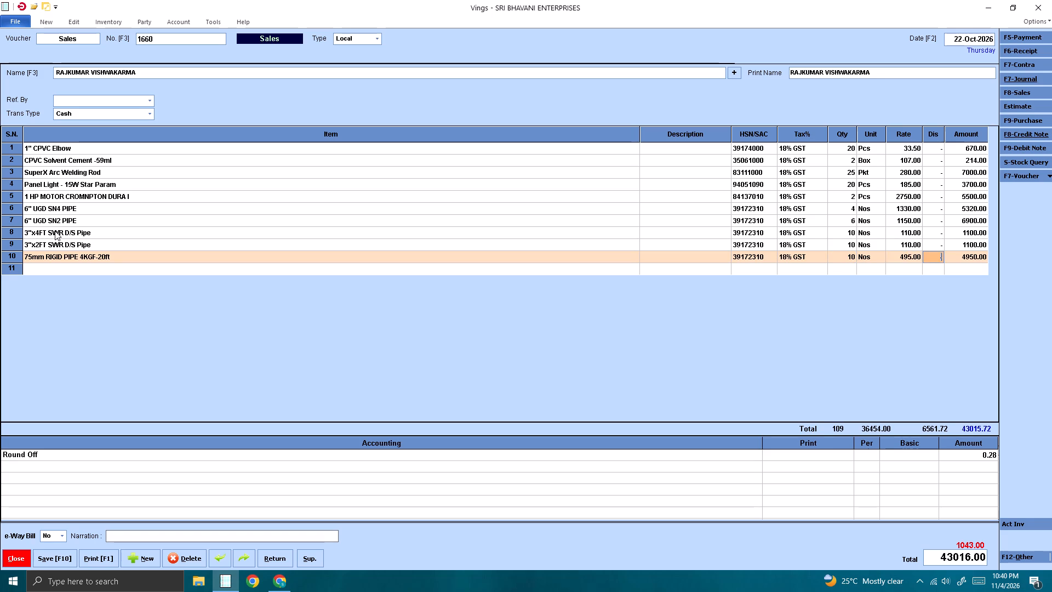
key(Return)
key(Return)
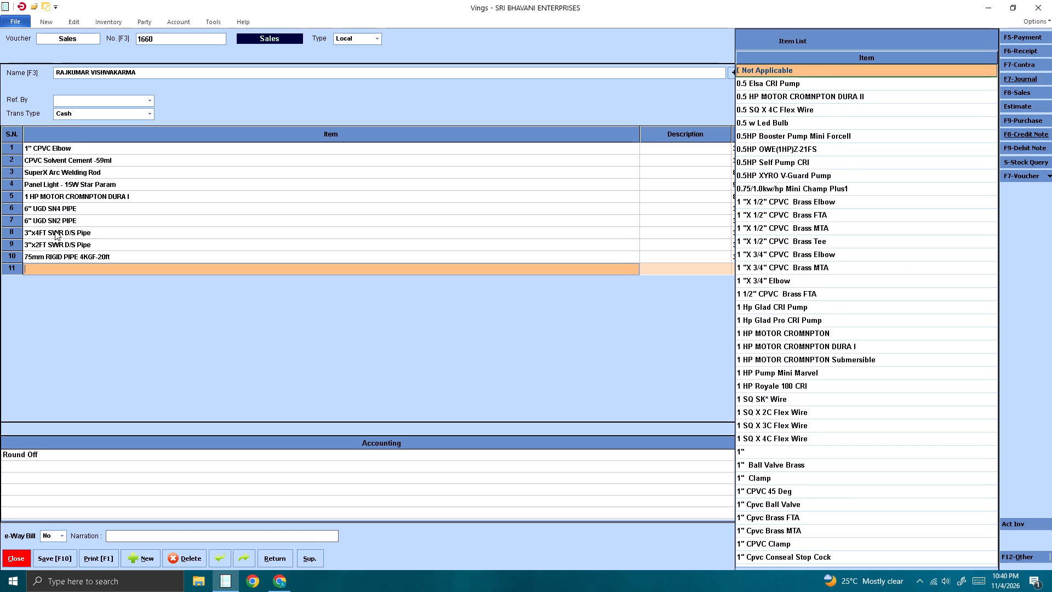
Add 63mm Rigid Pipe as the eleventh item line with quantity 10 at its default rate.
text(63)
text(mm)
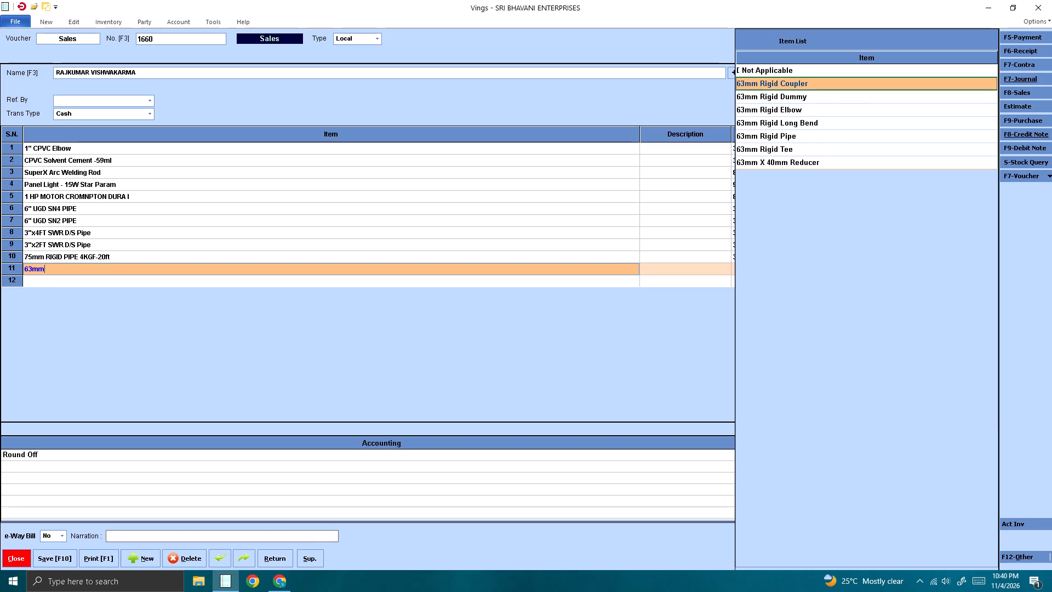
key(Down)
key(Down)
key(Down)
key(Down)
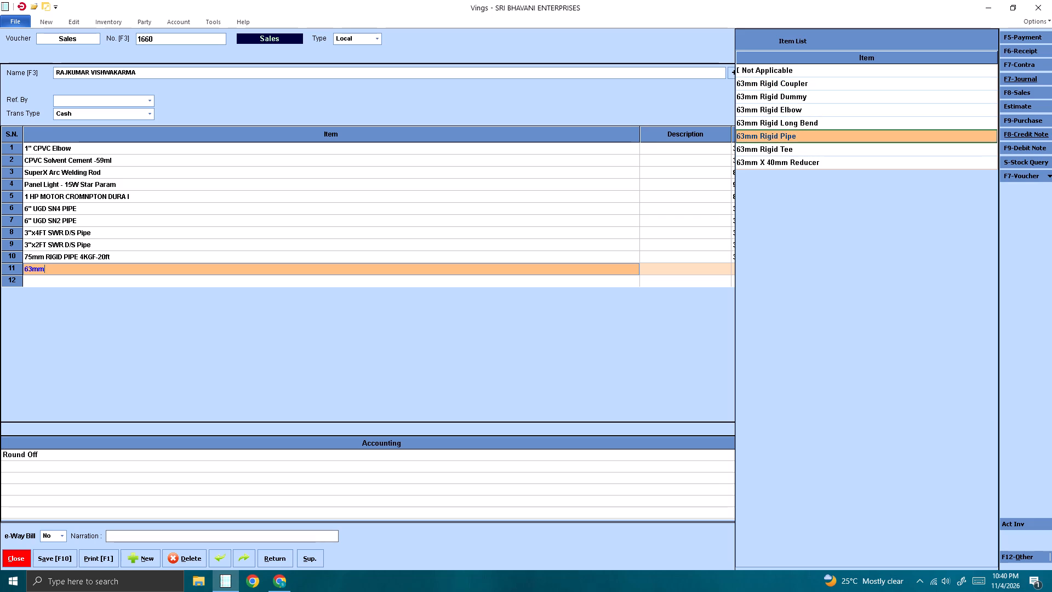
key(Return)
key(Return)
text(10)
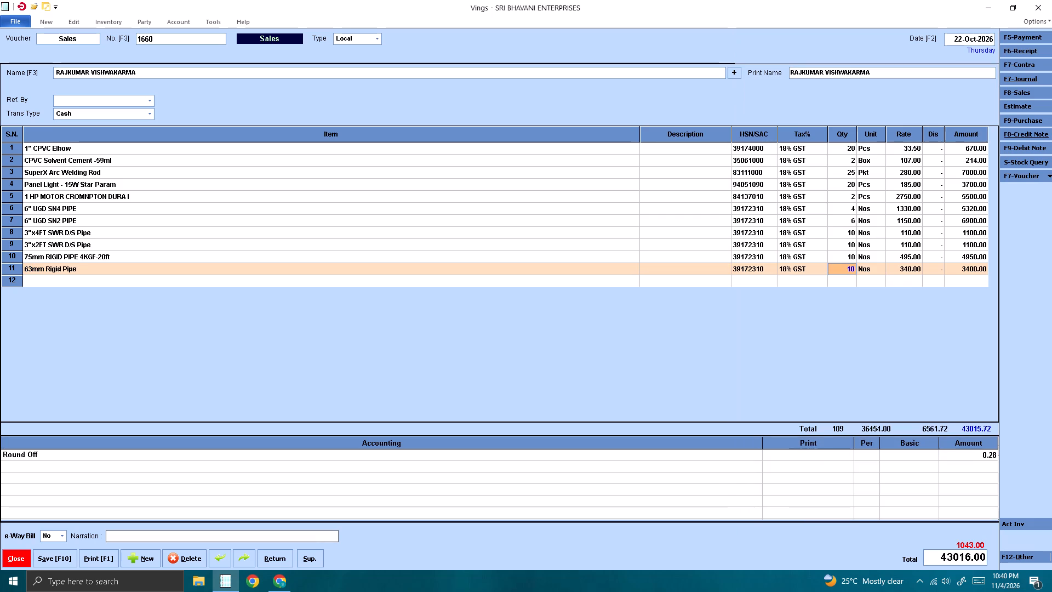
key(Return)
key(Return)
key(Return)
key(Return)
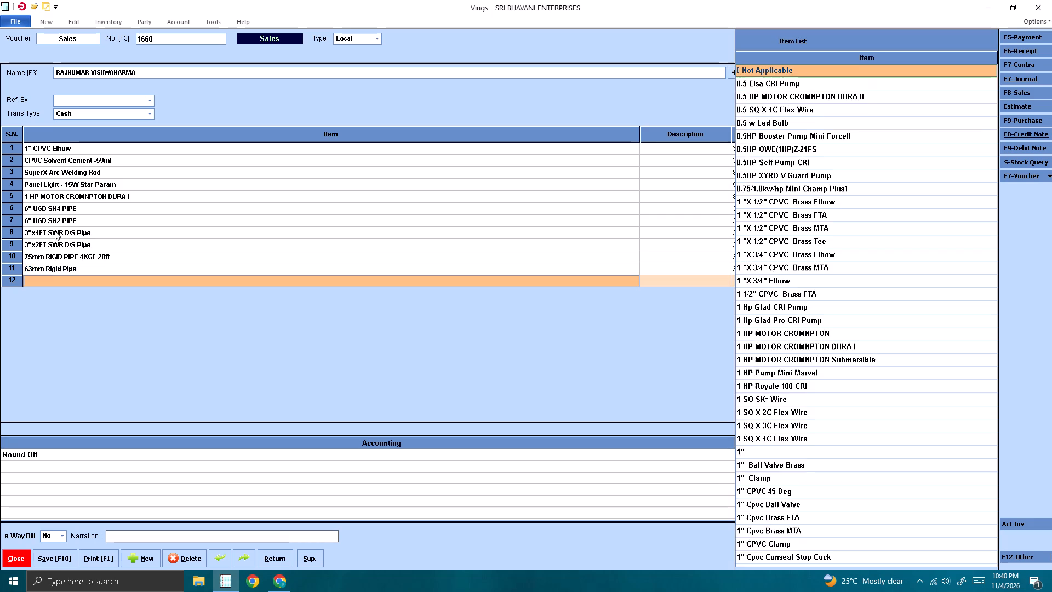
Add 50mm Rigid Pipe as the twelfth item line, settling on quantity 8 at its default rate.
text(50mm)
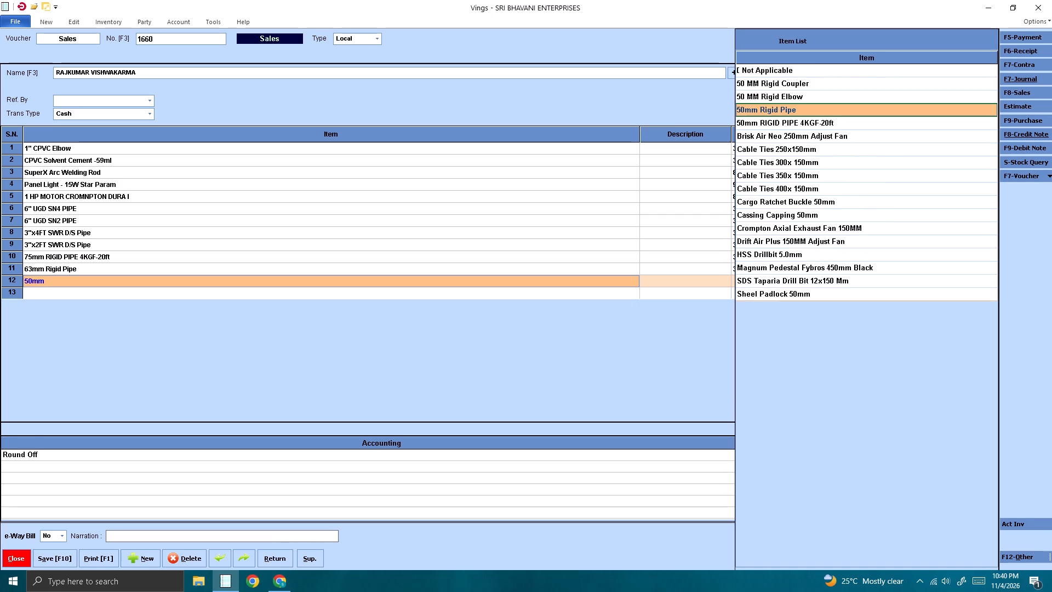
key(Return)
key(Return)
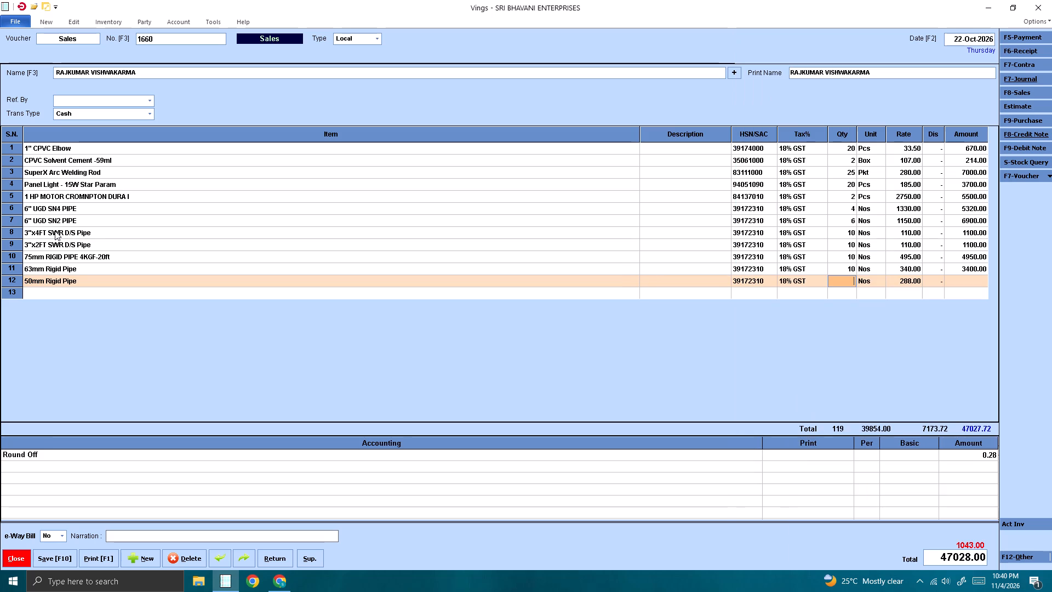
text(10)
key(Return)
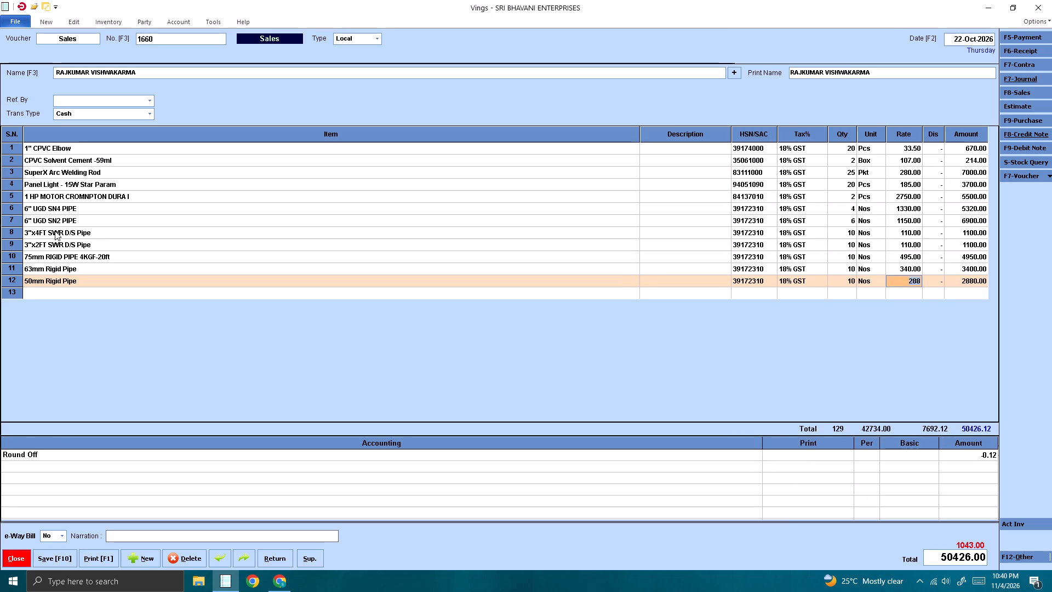
key(BackSpace)
key(BackSpace)
key(8)
key(Return)
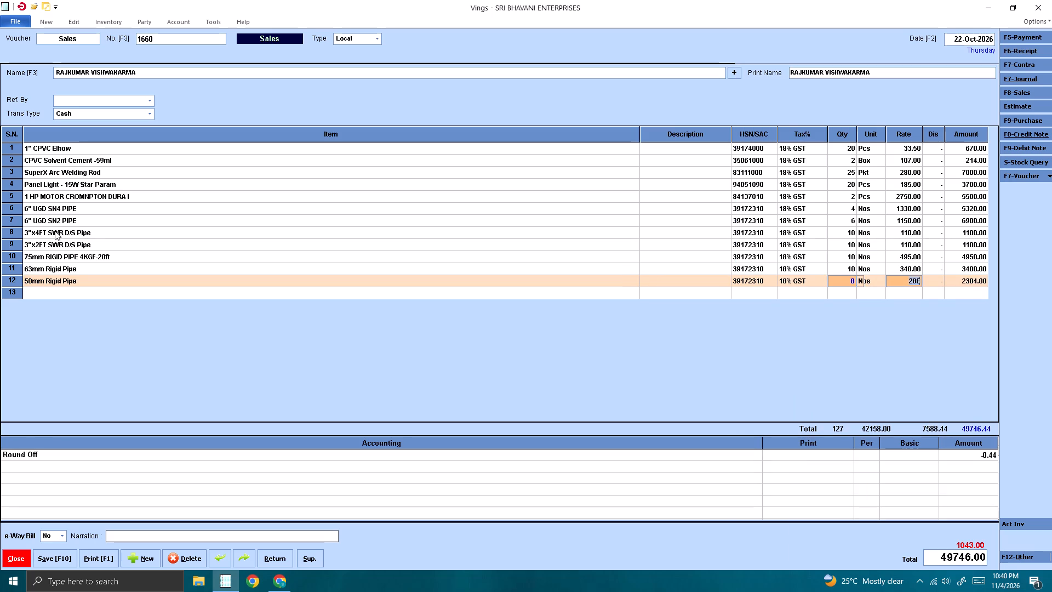
Save sales voucher 1660 and refresh the sales register.
click(44, 558)
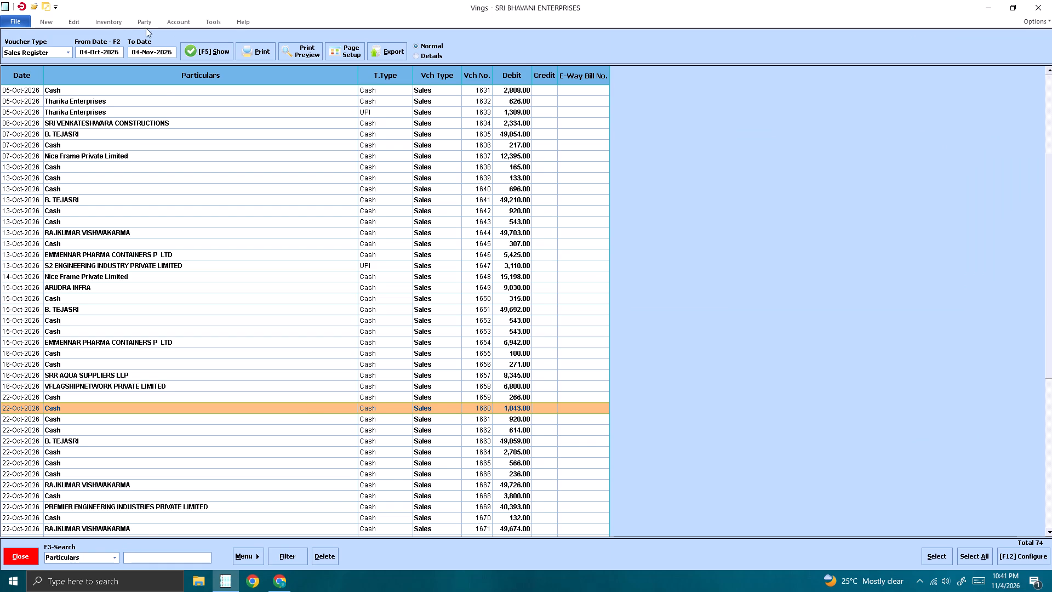
click(204, 56)
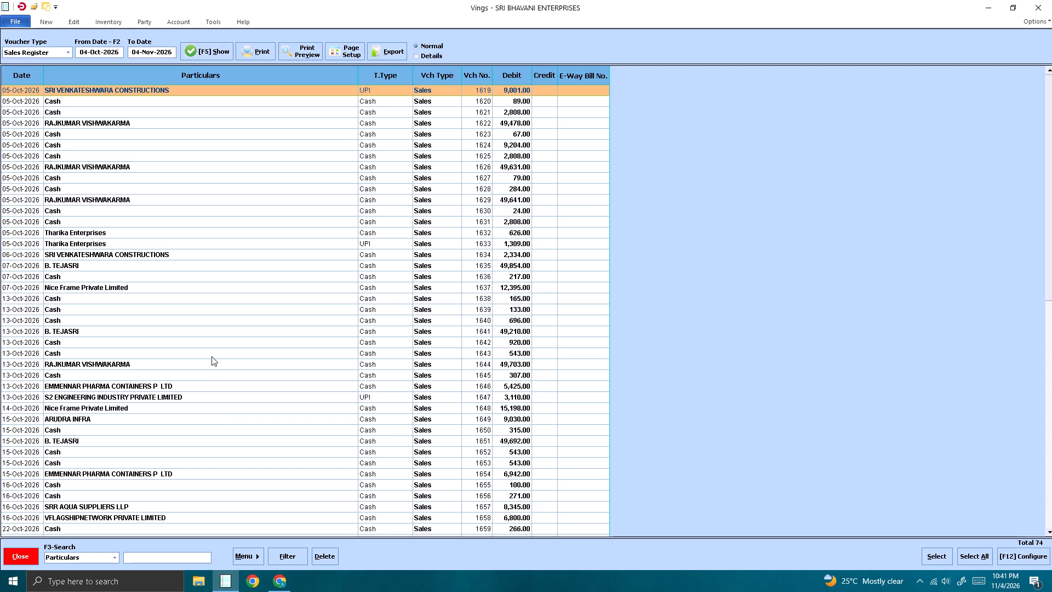
Open the 04-Nov-2026 sales voucher 1690 from the sales register.
scroll(228, 238, up, 1)
scroll(227, 238, down, 11)
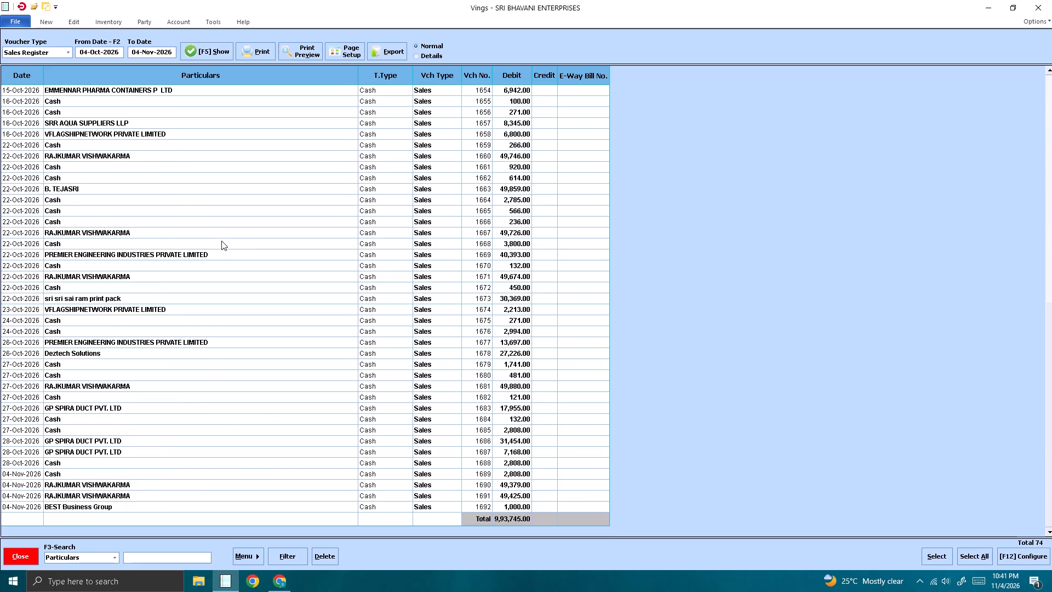
scroll(221, 241, down, 10)
double_click(134, 485)
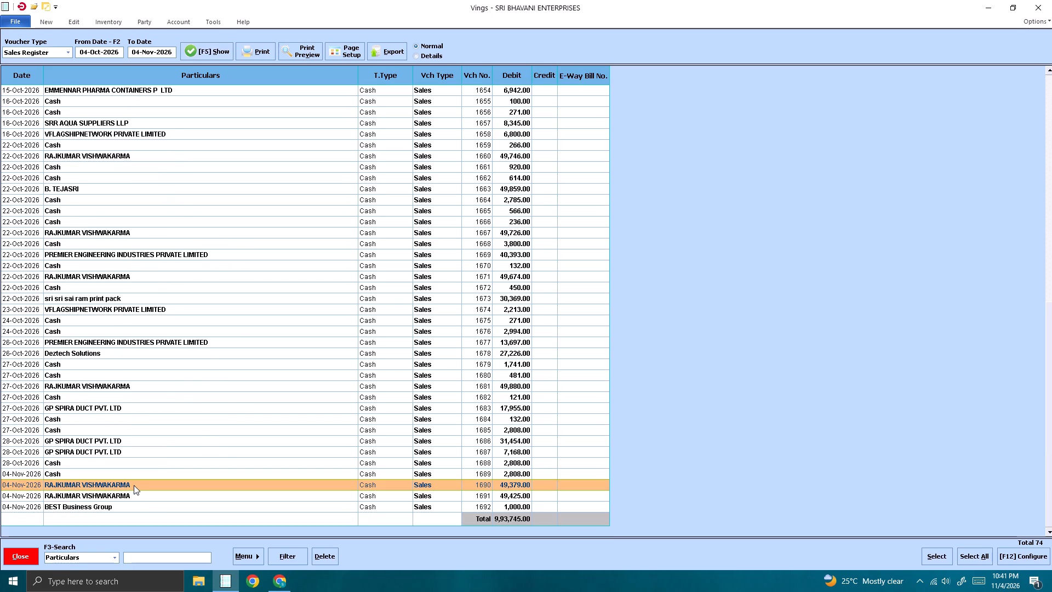
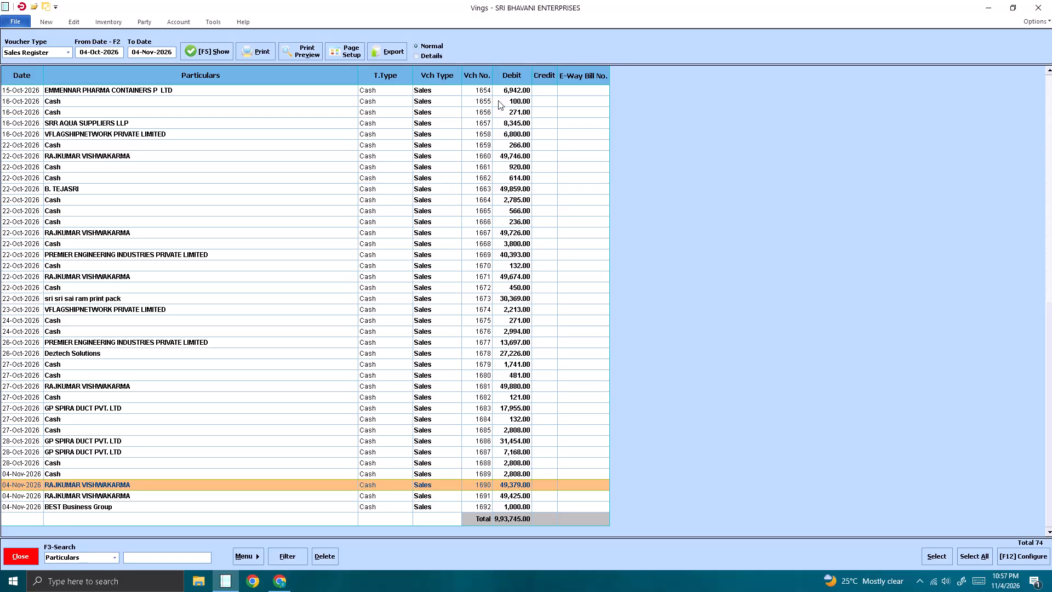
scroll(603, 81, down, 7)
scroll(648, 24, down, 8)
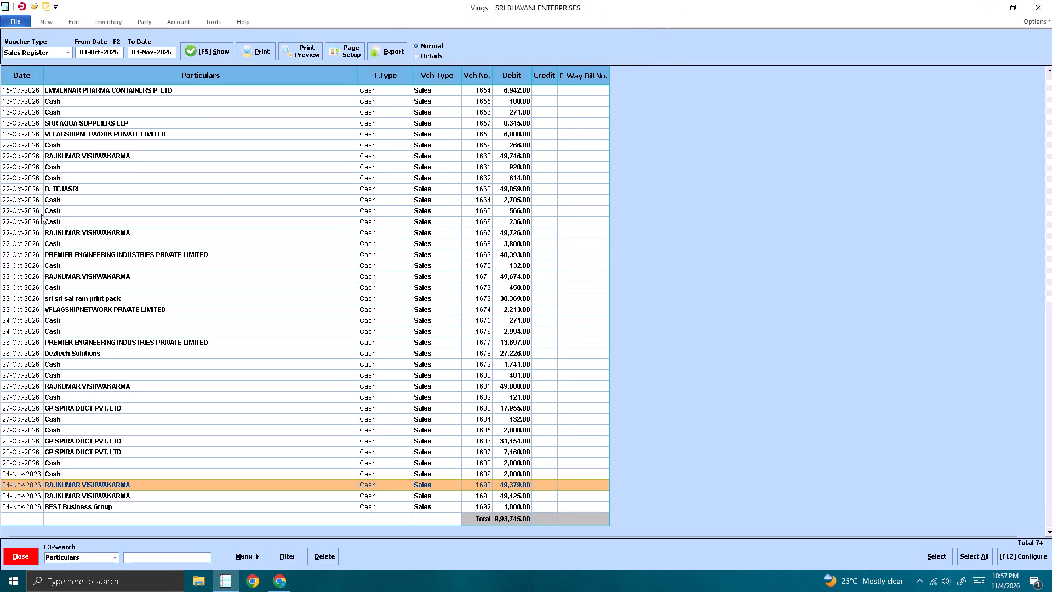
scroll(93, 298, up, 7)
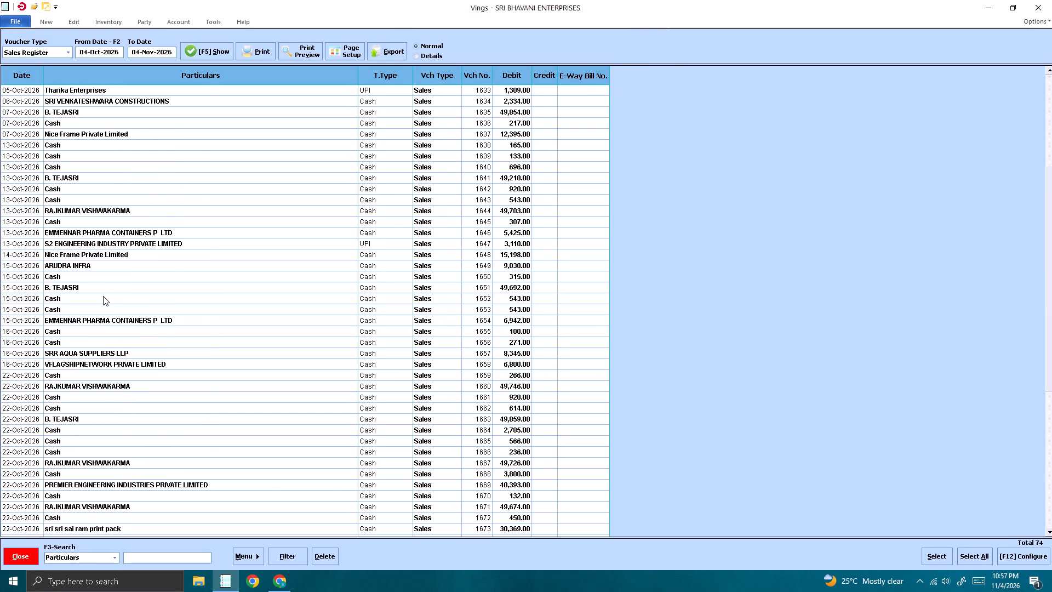